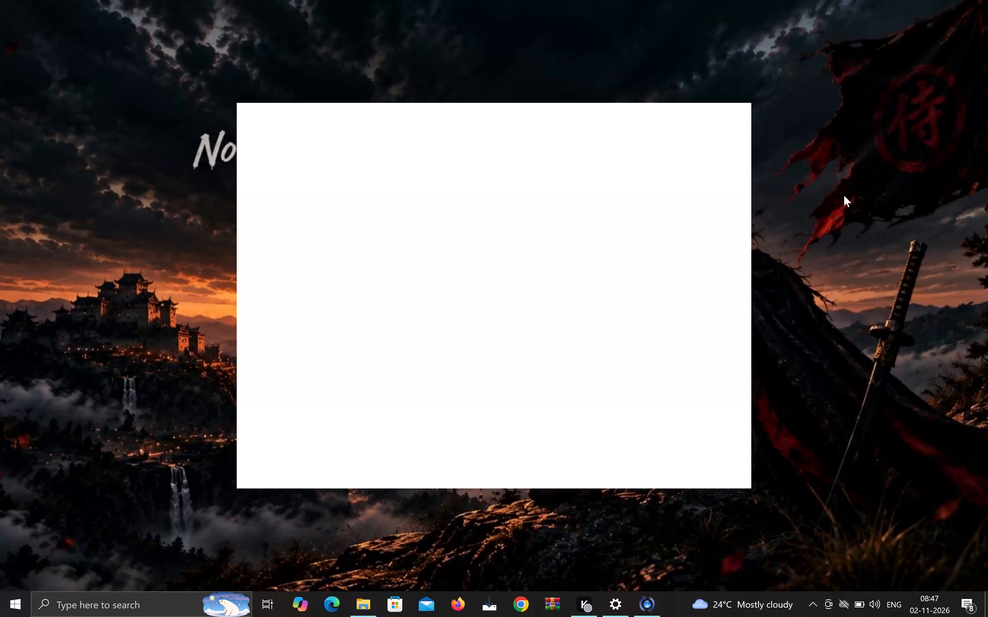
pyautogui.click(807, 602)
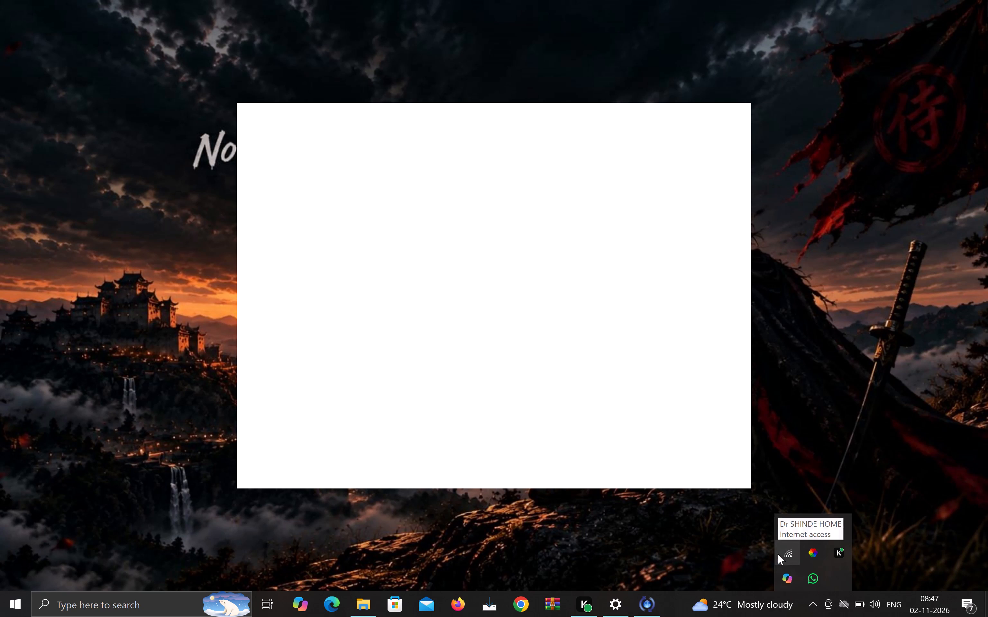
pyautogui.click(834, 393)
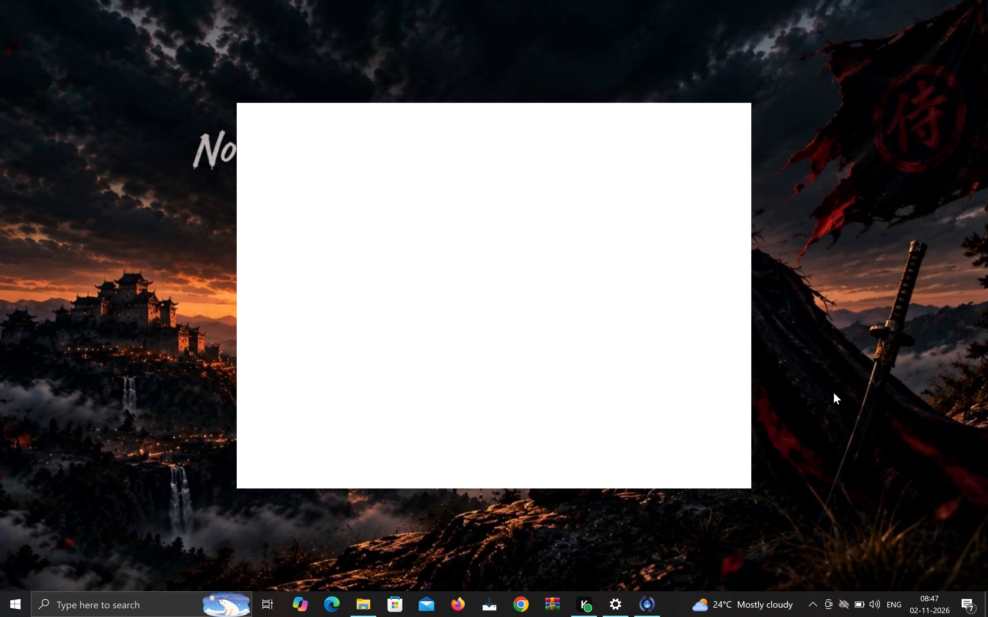
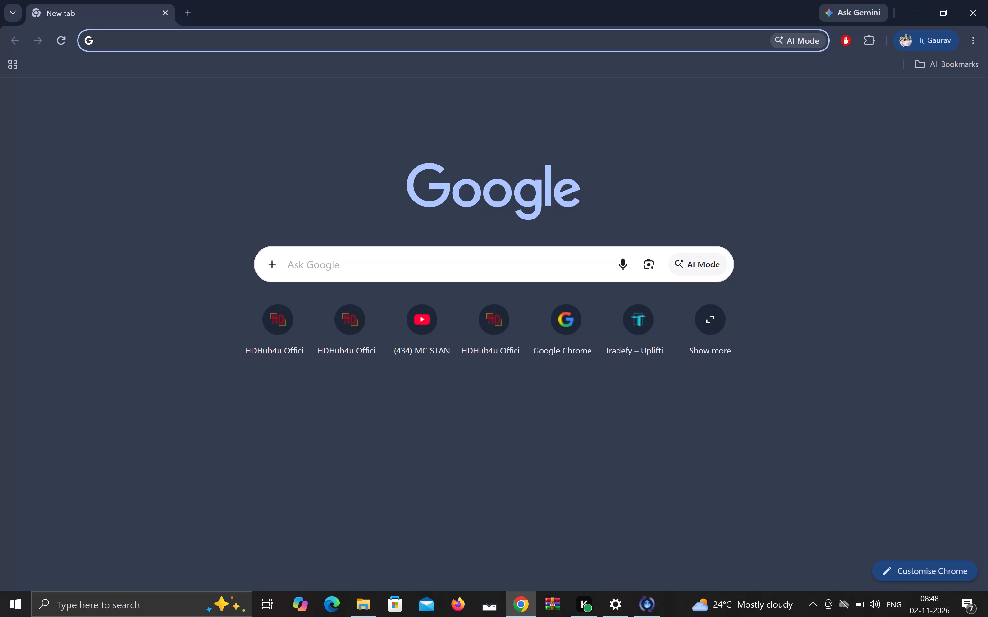
# Search the web for tradingview and open the TradingView India site.
pyautogui.click(449, 337)
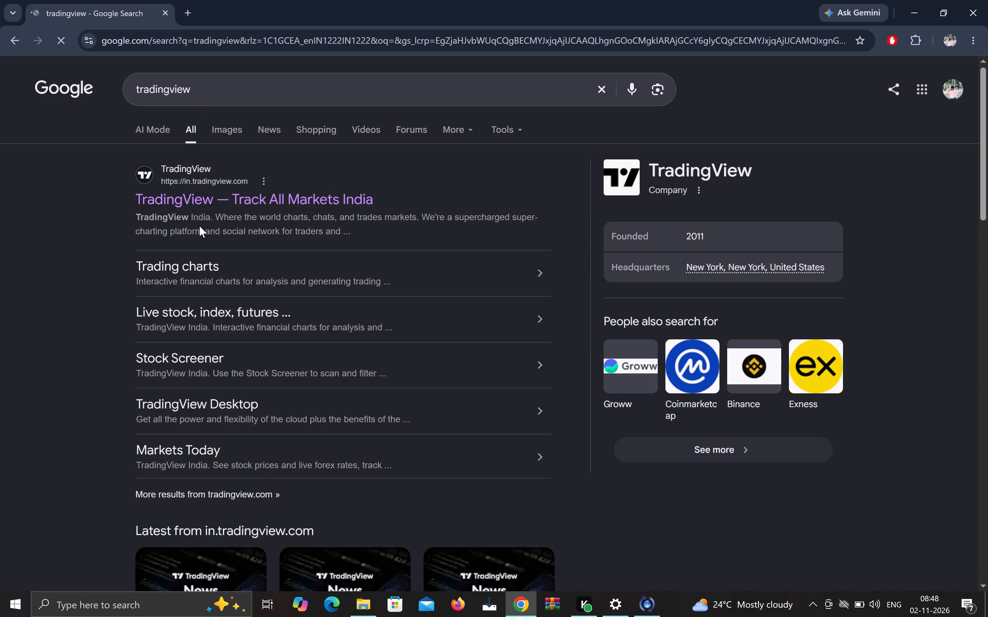
pyautogui.click(205, 204)
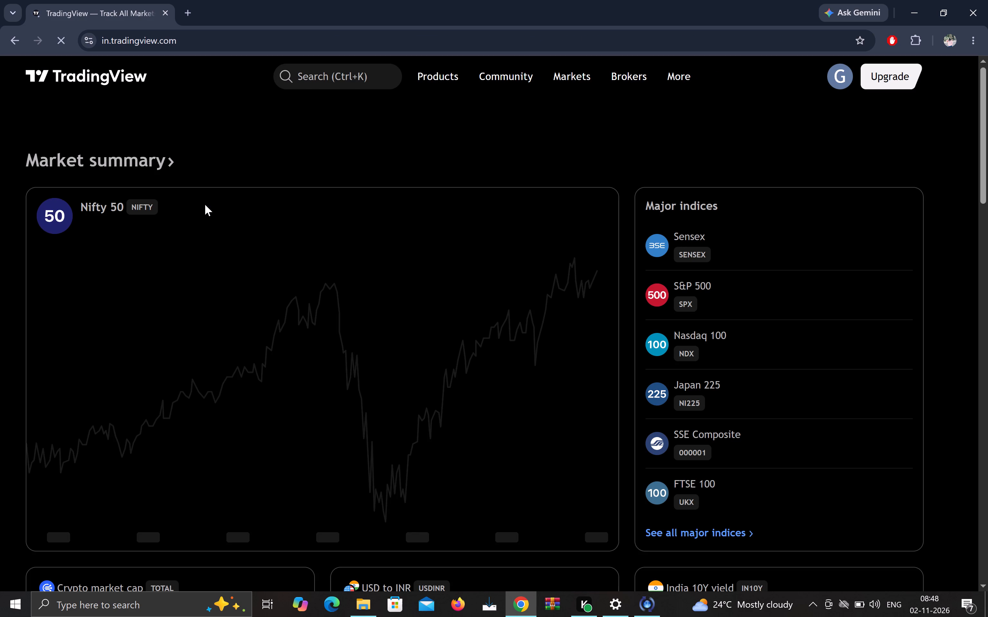
# Find the XAUUSD gold symbol in the site's symbol search and launch its chart.
pyautogui.click(349, 77)
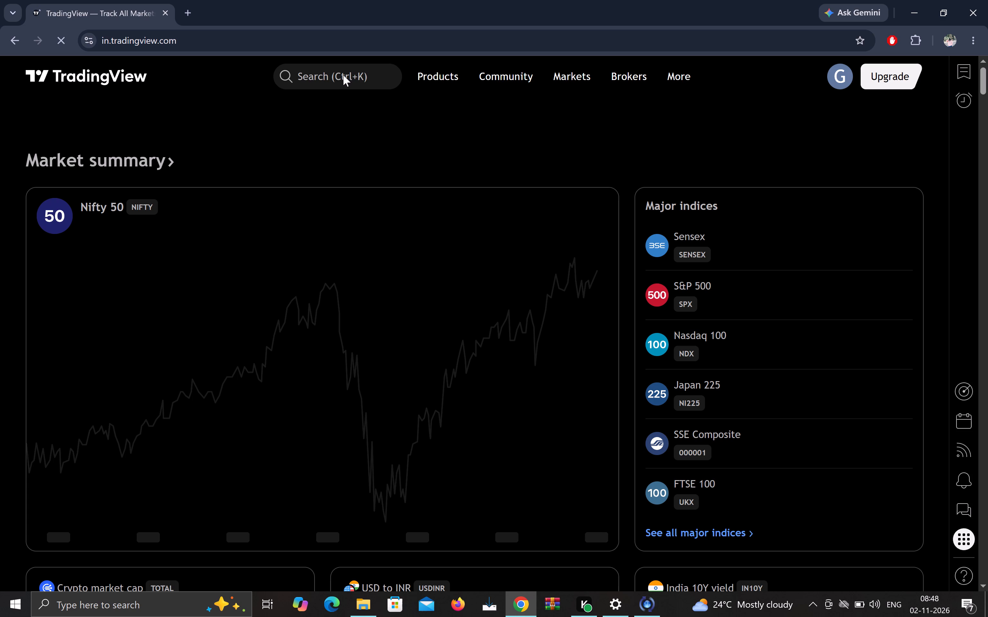
pyautogui.click(343, 75)
pyautogui.rightClick(343, 75)
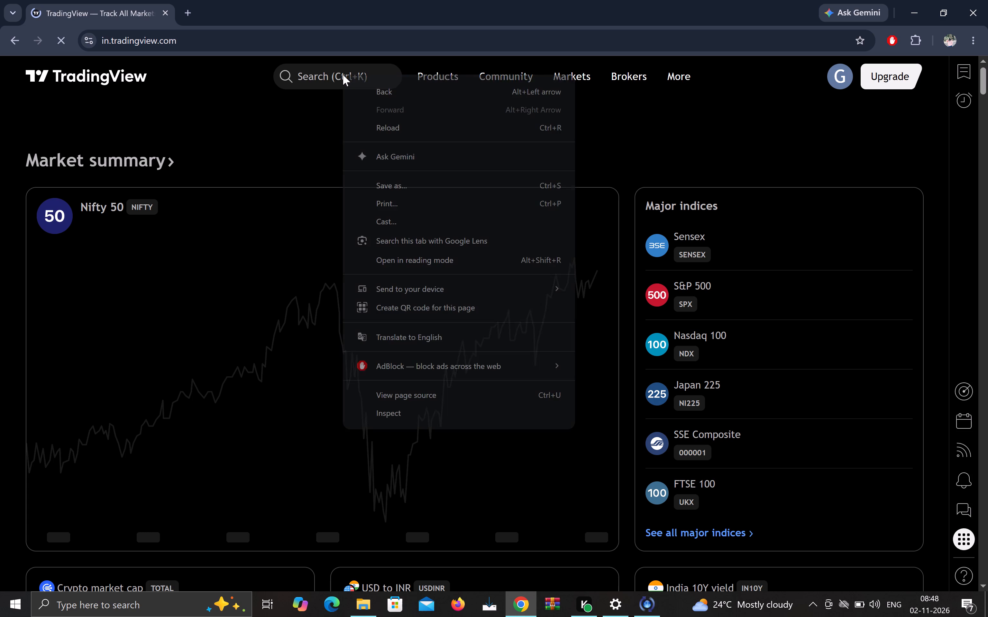
pyautogui.doubleClick(314, 69)
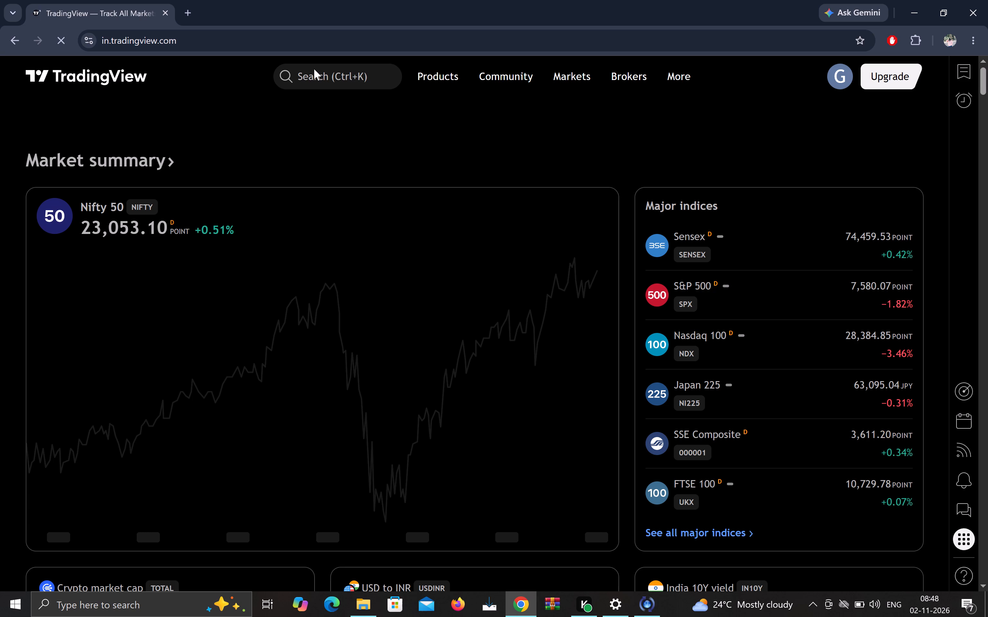
pyautogui.tripleClick(314, 69)
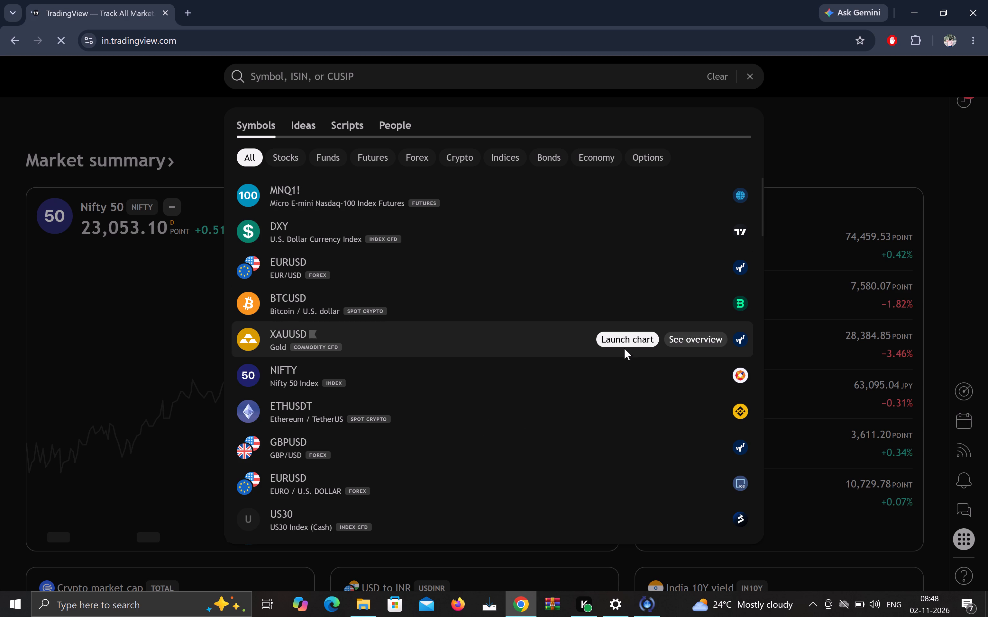
pyautogui.click(622, 335)
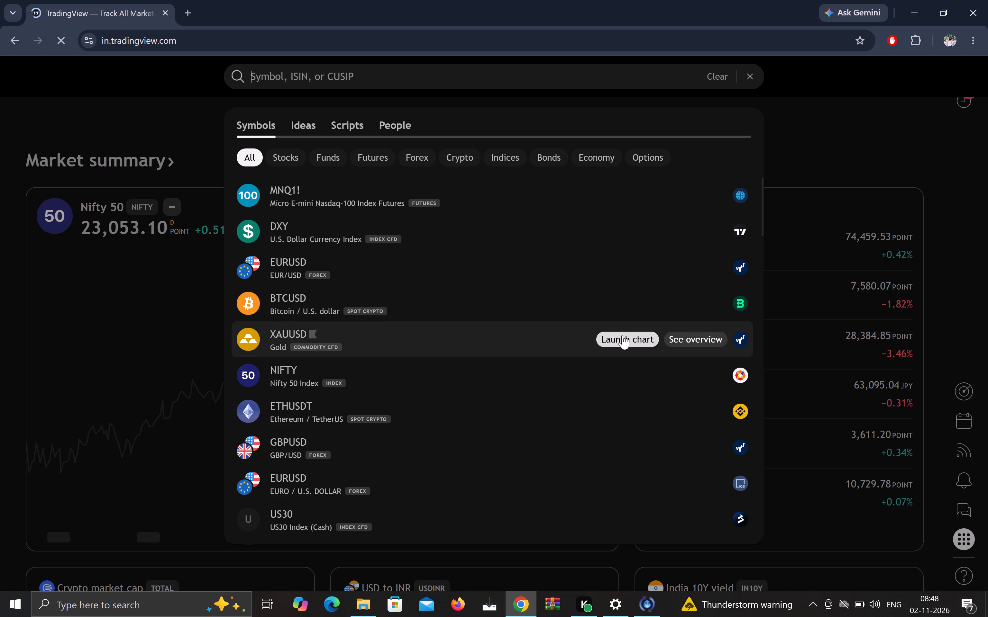
pyautogui.click(622, 335)
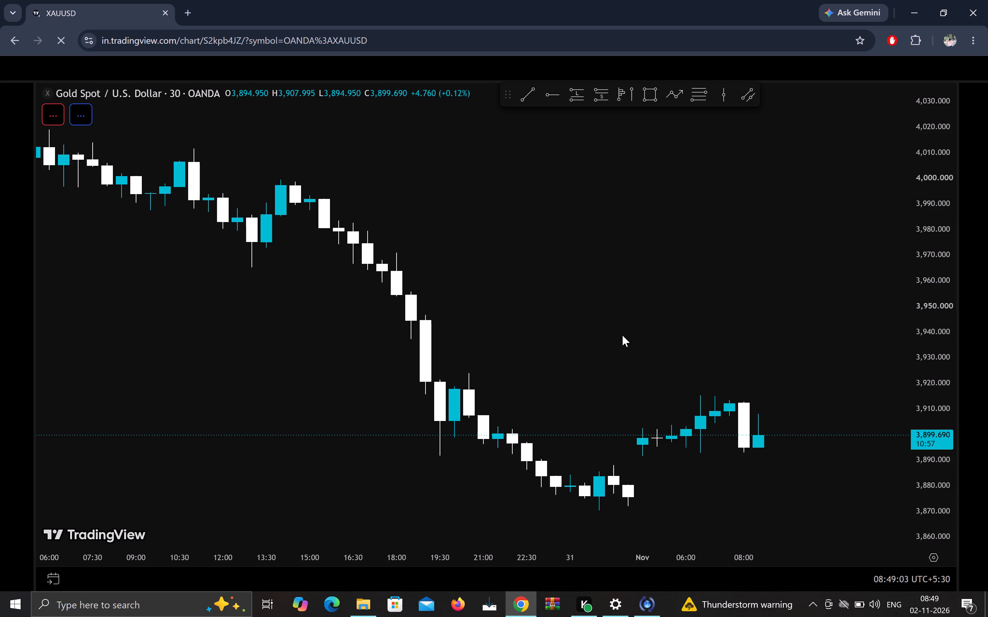
# Switch the XAUUSD chart to the 1-minute timeframe.
pyautogui.scroll(5, 622, 335)
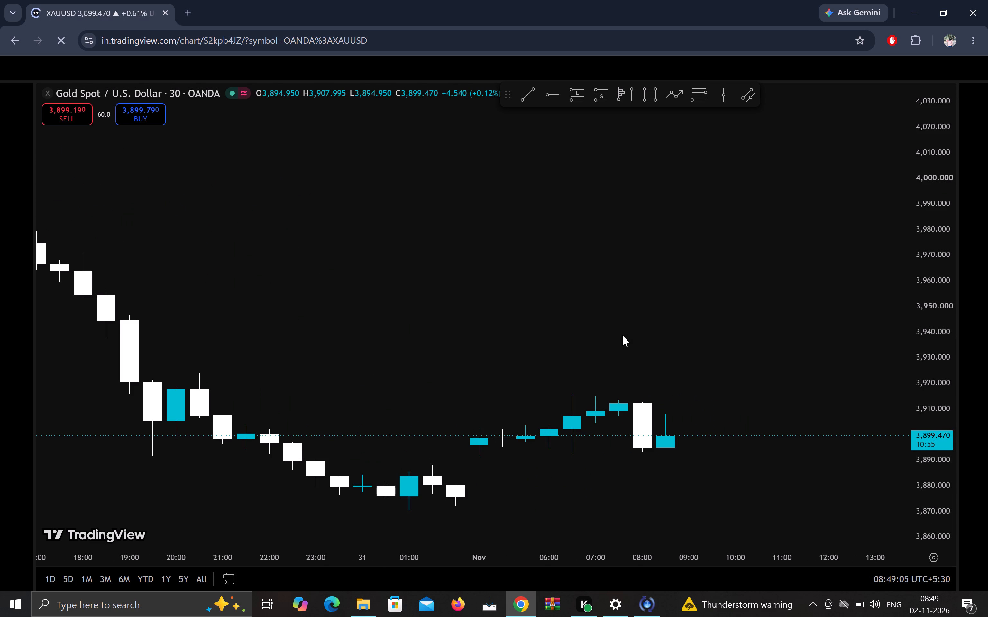
pyautogui.scroll(-18, 622, 335)
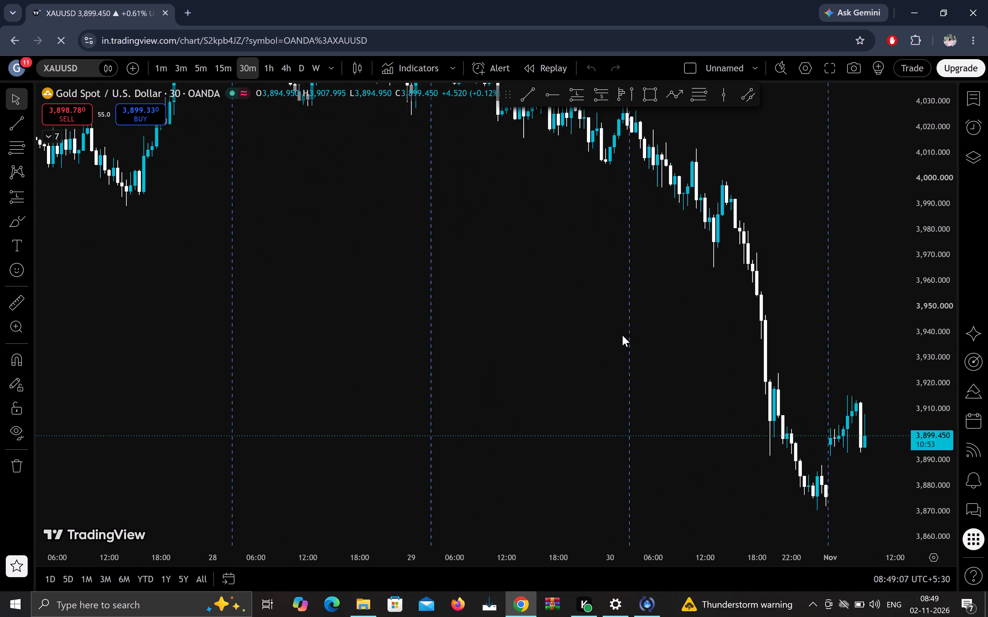
pyautogui.scroll(-2, 622, 335)
pyautogui.scroll(10, 622, 335)
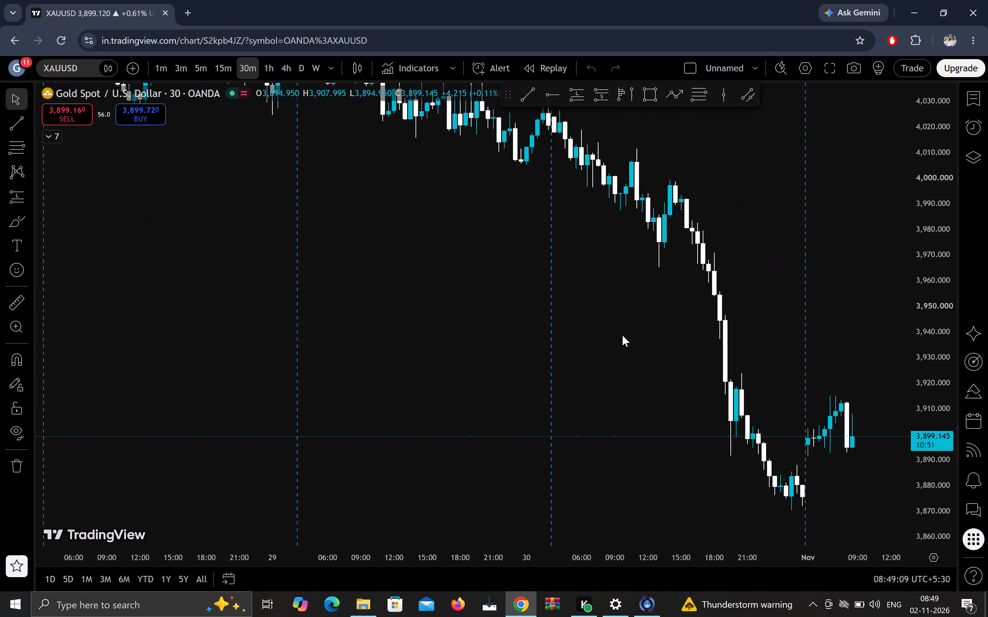
pyautogui.scroll(1, 622, 335)
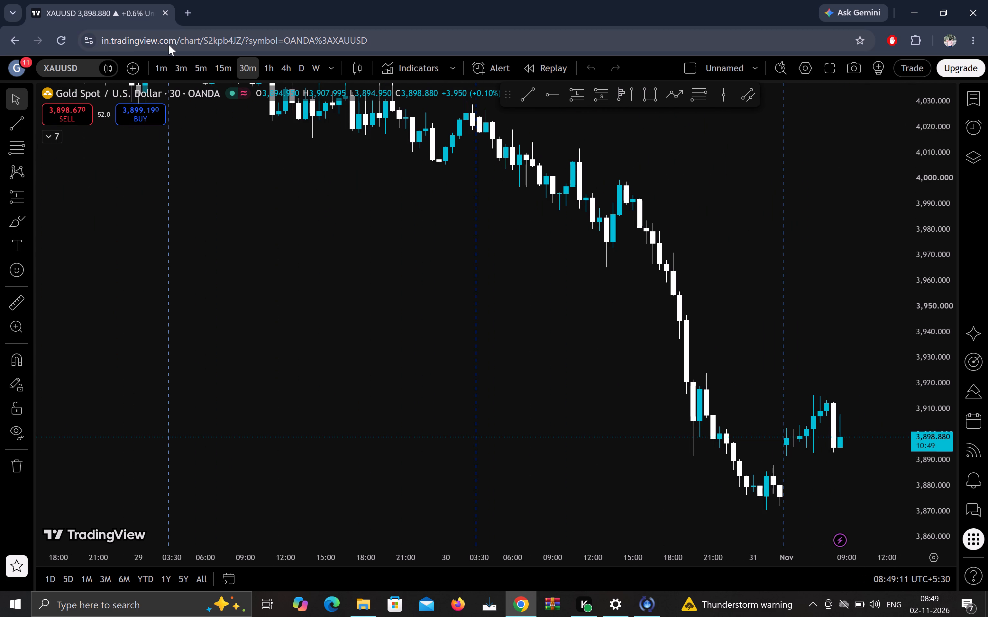
pyautogui.click(154, 68)
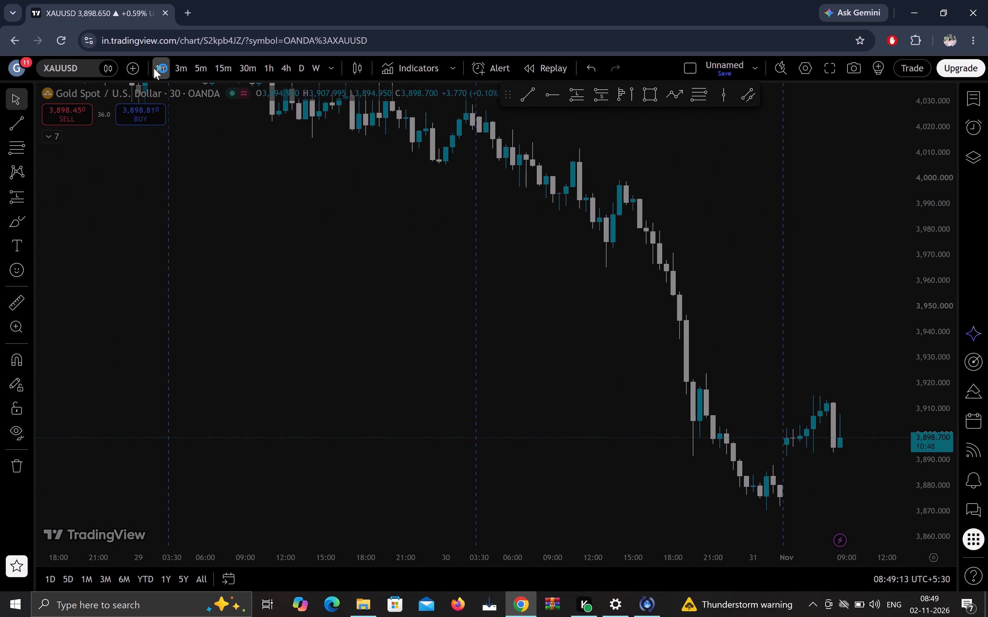
# Examine the 1-minute gold price action from the 31 October decline through the 2 November session.
pyautogui.scroll(-12, 534, 459)
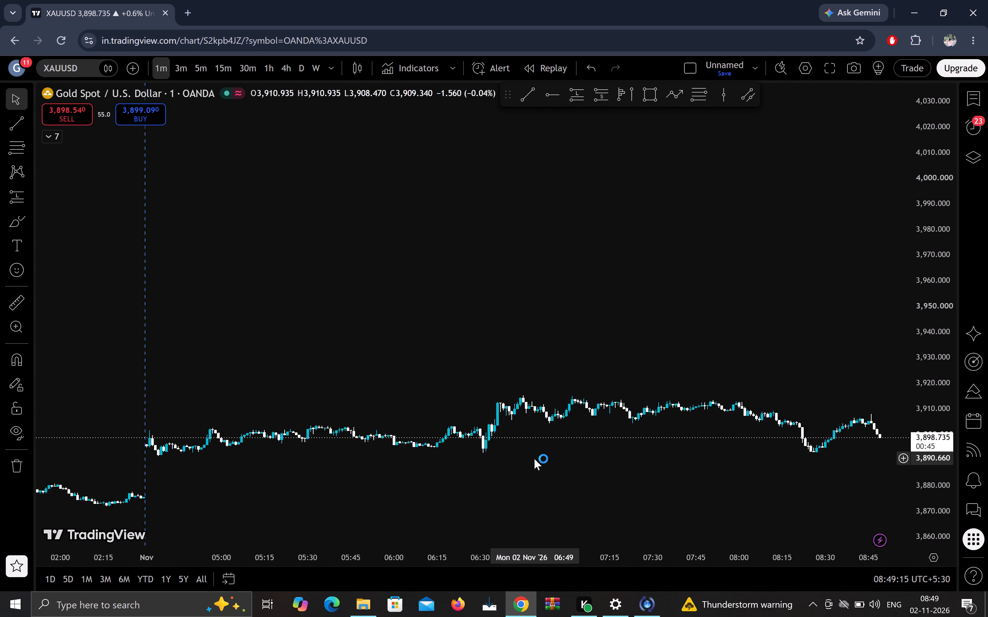
pyautogui.scroll(-13, 534, 459)
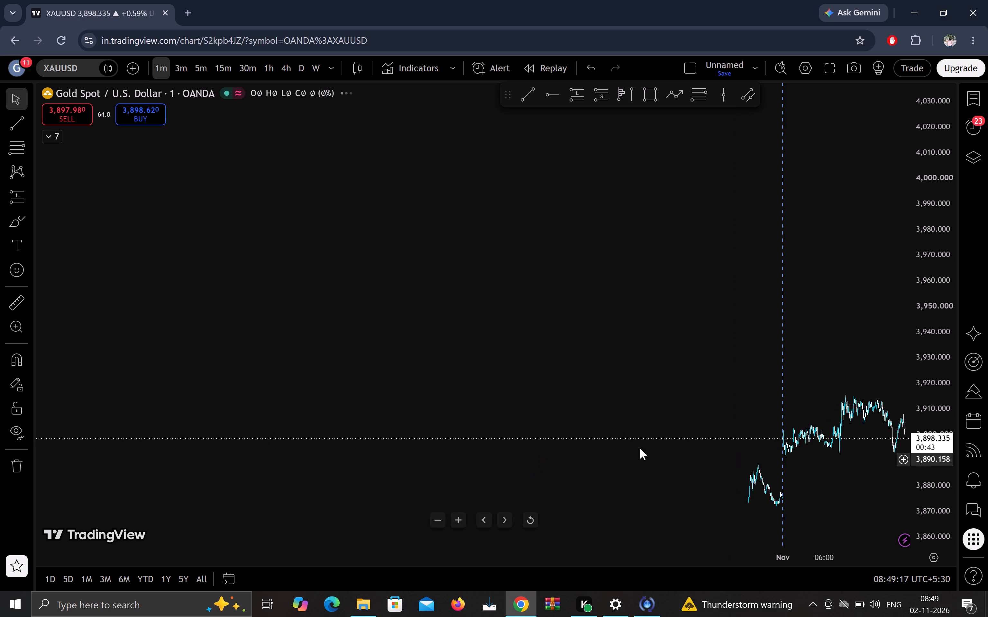
pyautogui.moveTo(840, 440); pyautogui.dragTo(589, 398)
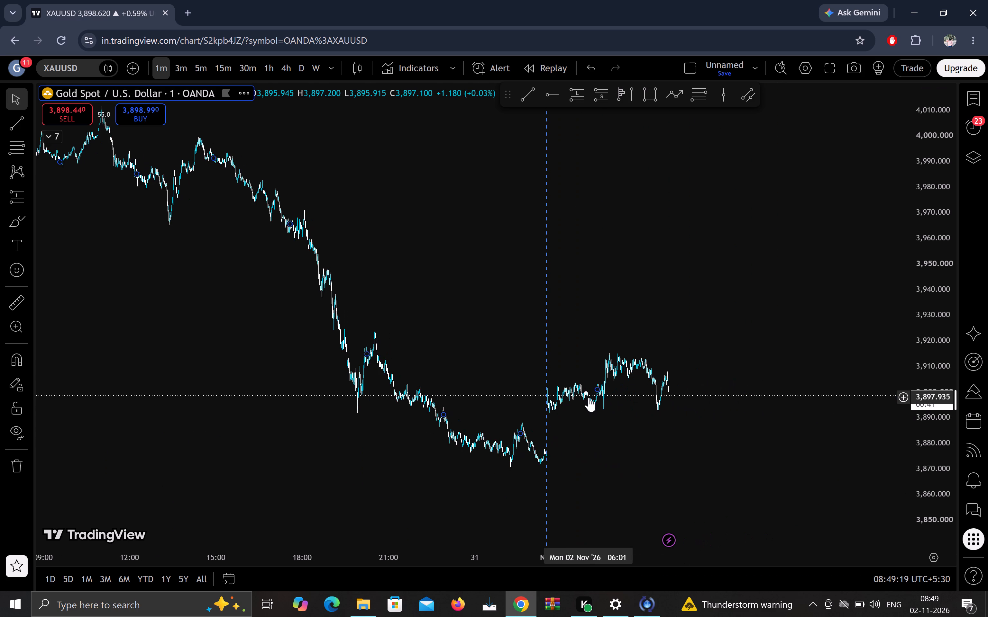
pyautogui.scroll(-4, 943, 356)
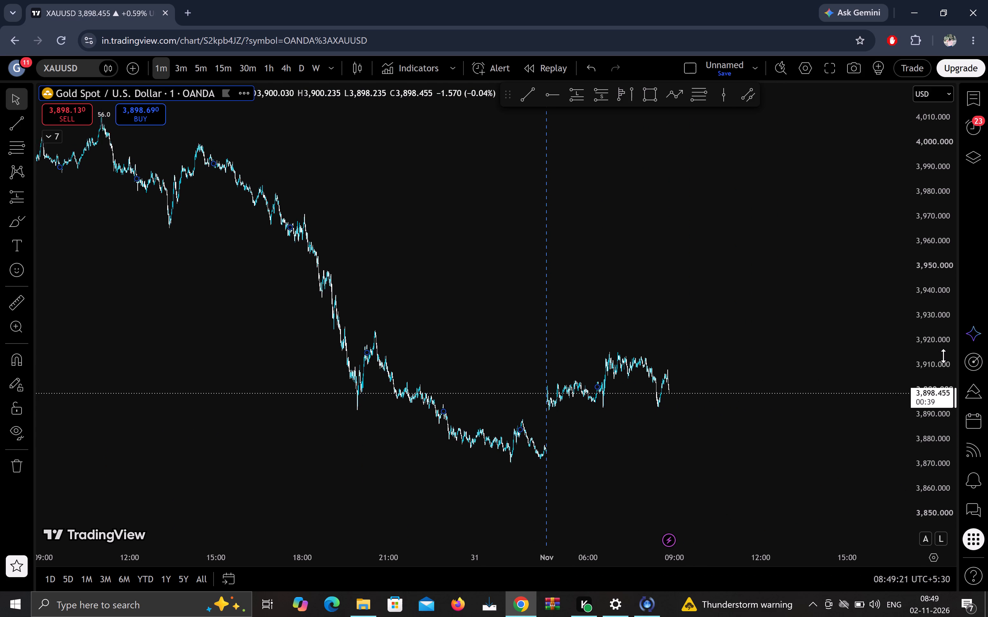
pyautogui.scroll(-3, 943, 356)
pyautogui.scroll(20, 943, 356)
pyautogui.scroll(14, 943, 356)
pyautogui.scroll(-6, 943, 356)
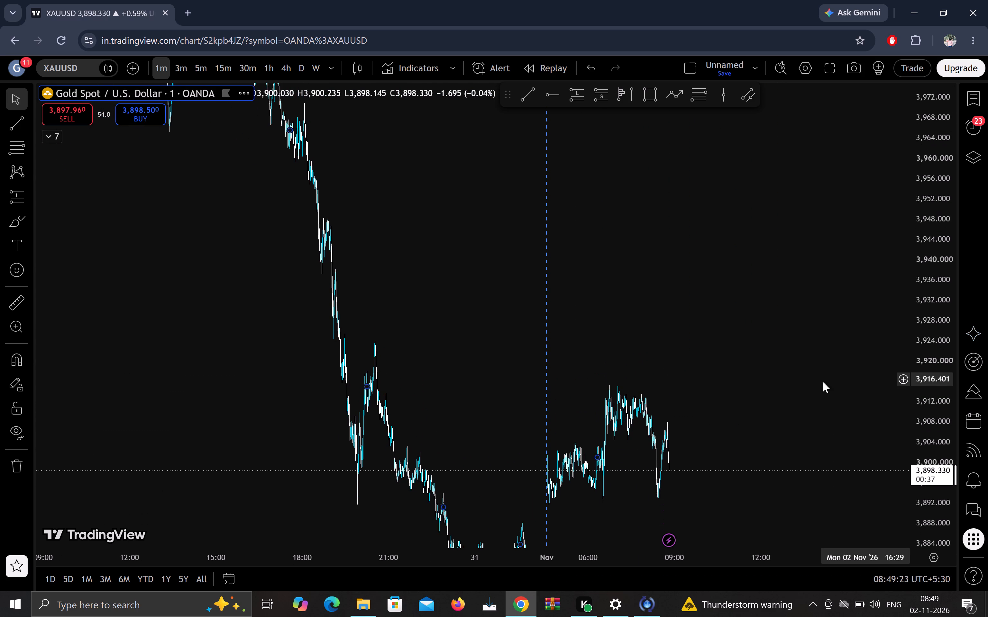
pyautogui.scroll(-8, 739, 370)
pyautogui.scroll(14, 739, 370)
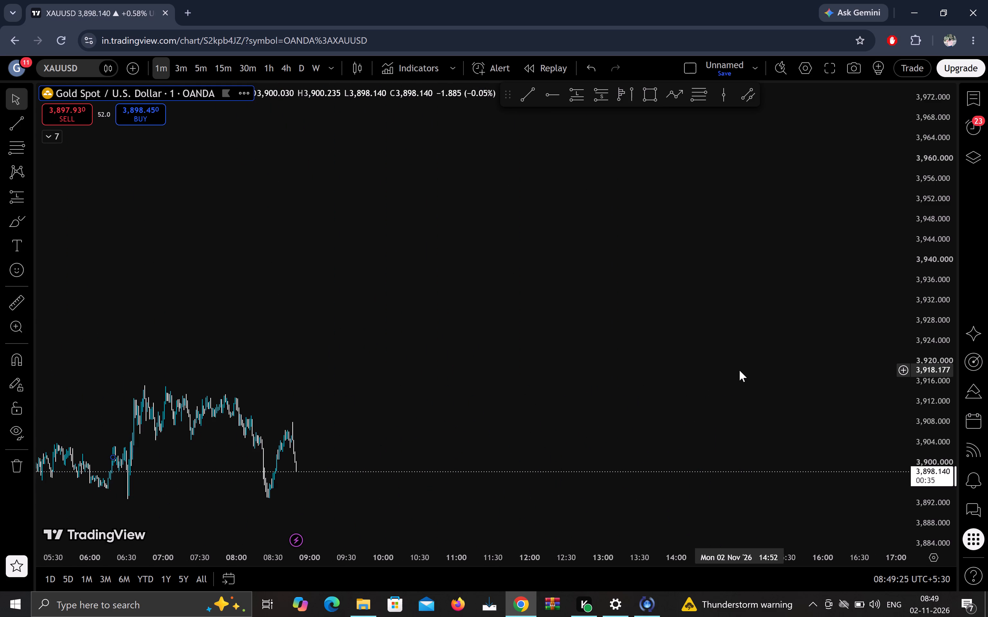
pyautogui.moveTo(446, 352); pyautogui.dragTo(744, 282)
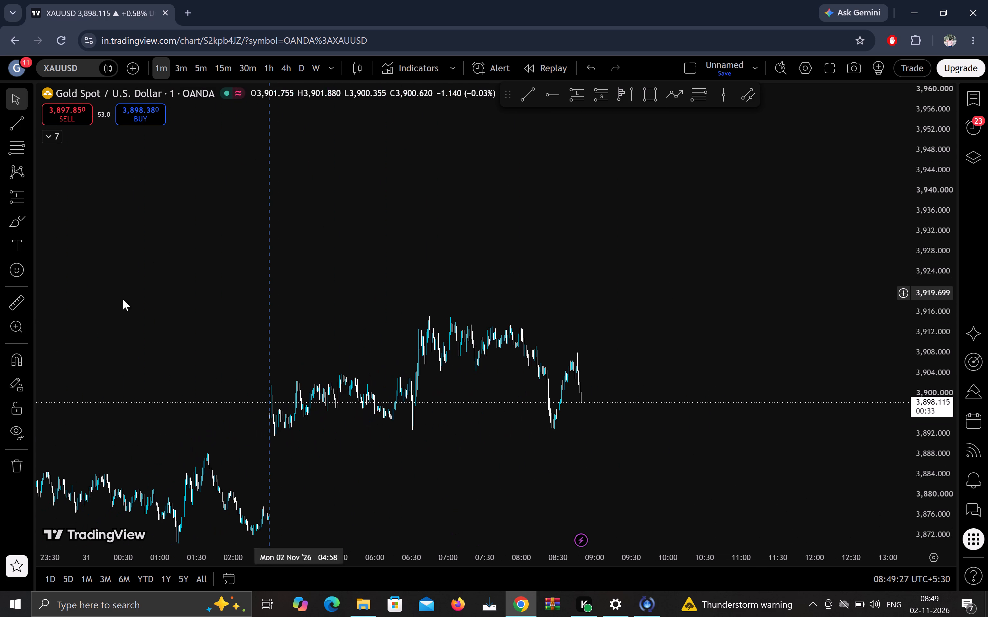
# Measure the price rise from the low near 06:30 to the following high on 2 November, and clear the measurement.
pyautogui.rightClick(16, 303)
pyautogui.click(16, 303)
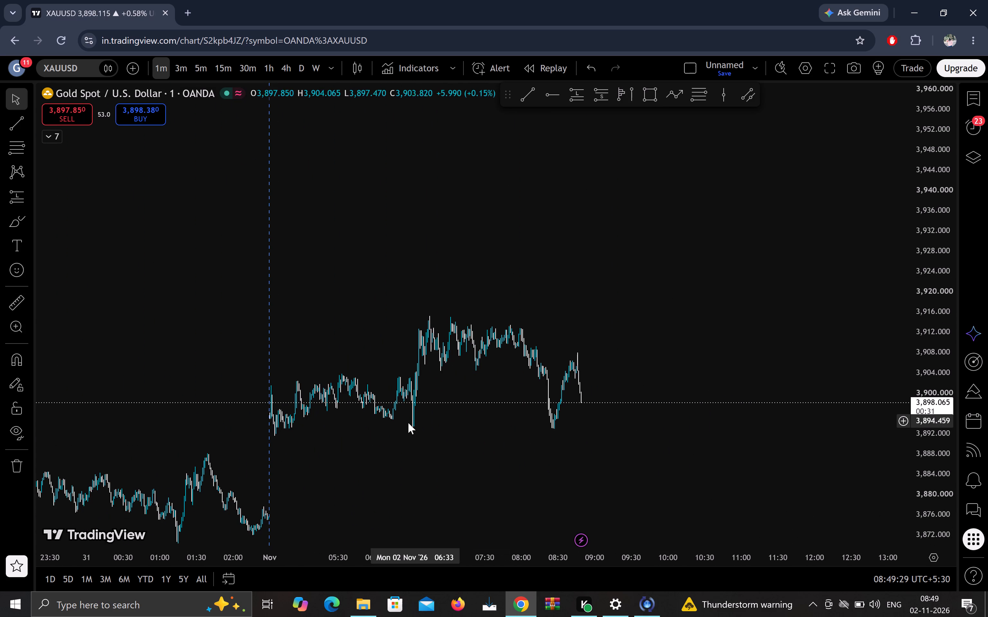
pyautogui.click(414, 426)
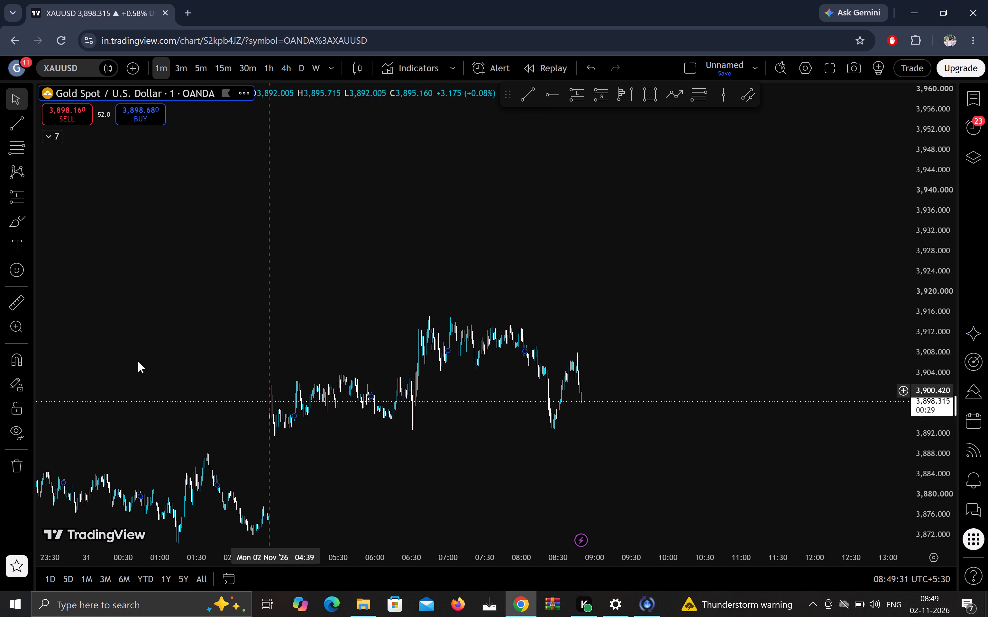
pyautogui.click(18, 301)
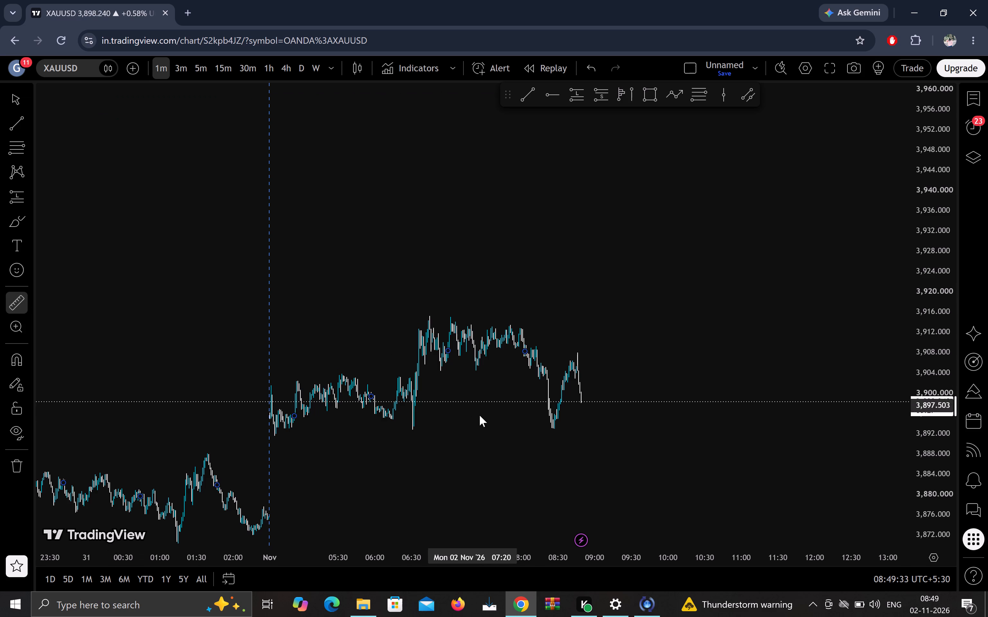
pyautogui.click(410, 426)
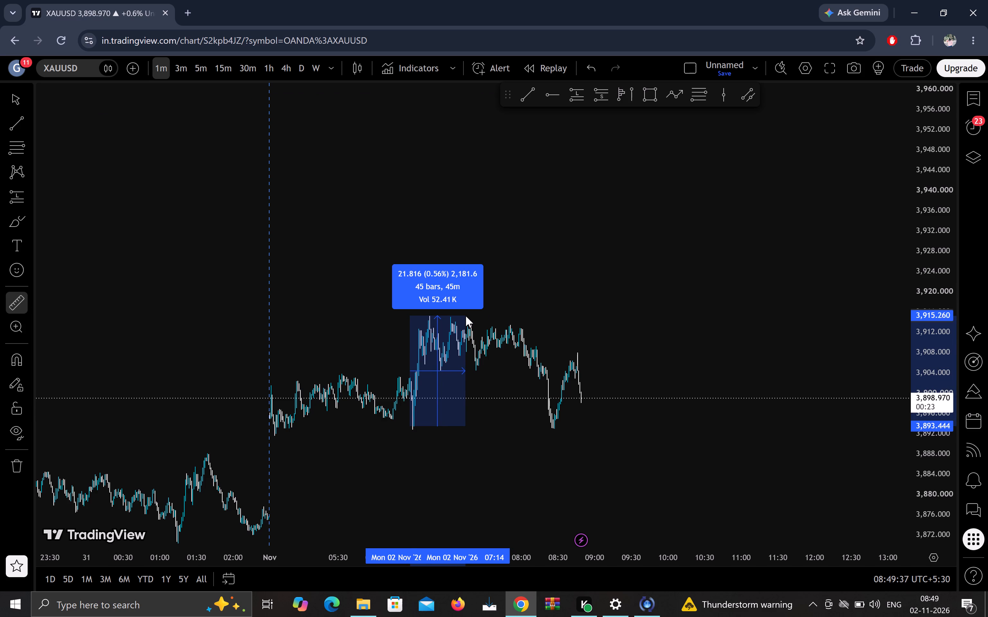
pyautogui.click(464, 317)
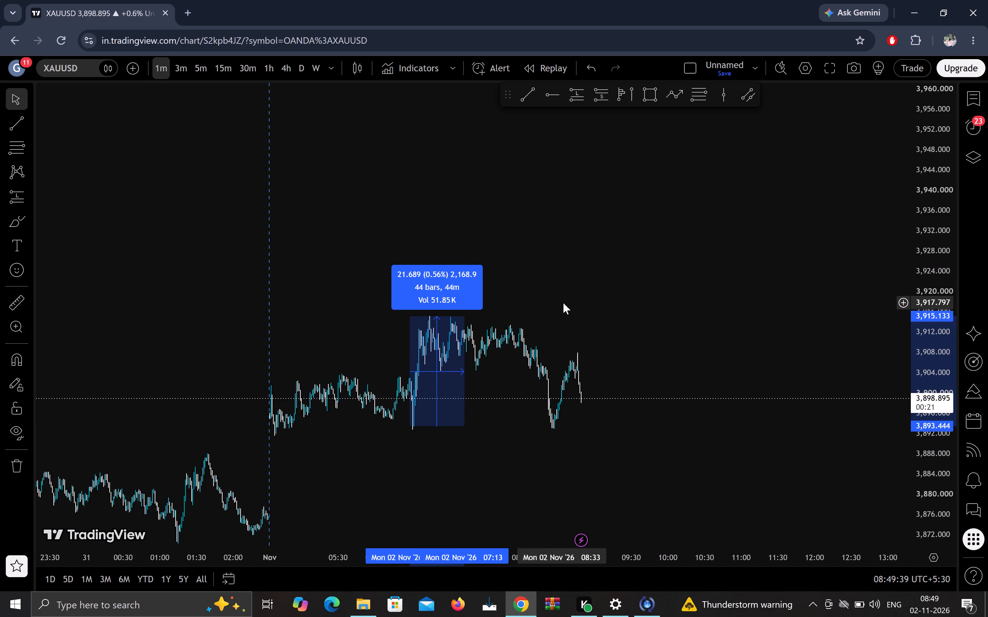
pyautogui.click(563, 303)
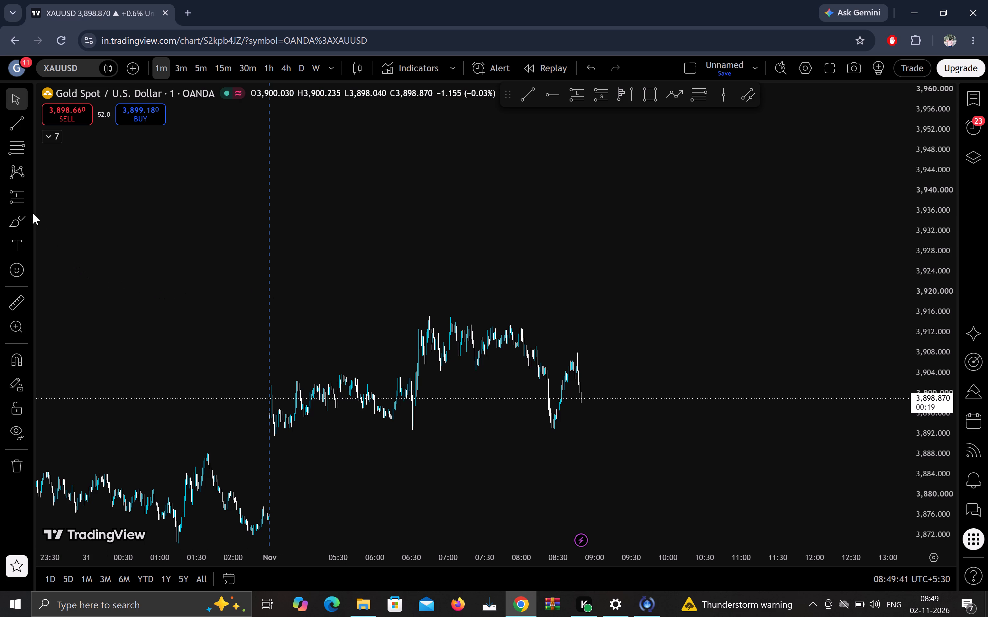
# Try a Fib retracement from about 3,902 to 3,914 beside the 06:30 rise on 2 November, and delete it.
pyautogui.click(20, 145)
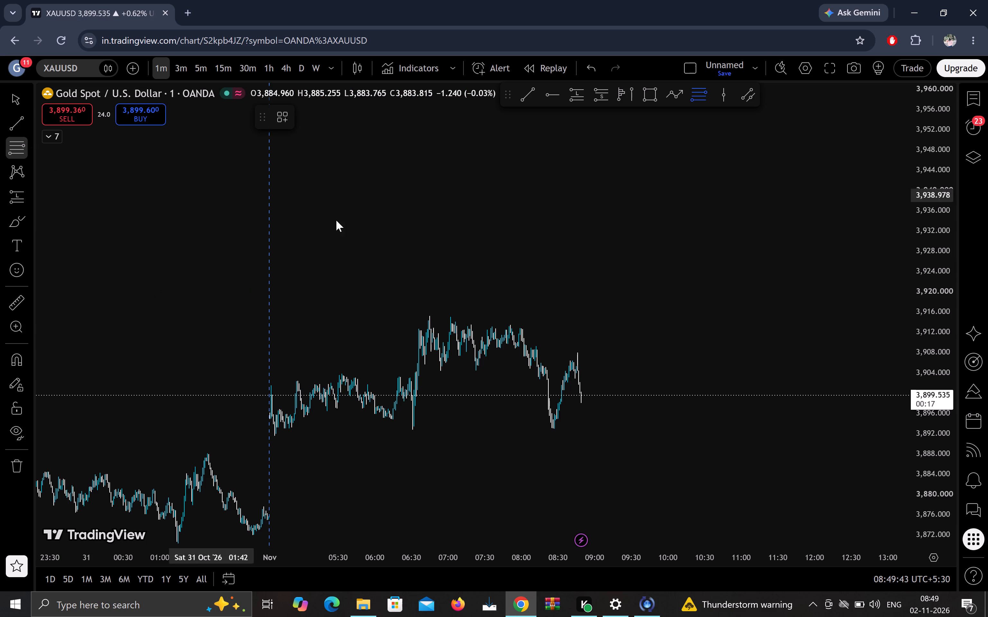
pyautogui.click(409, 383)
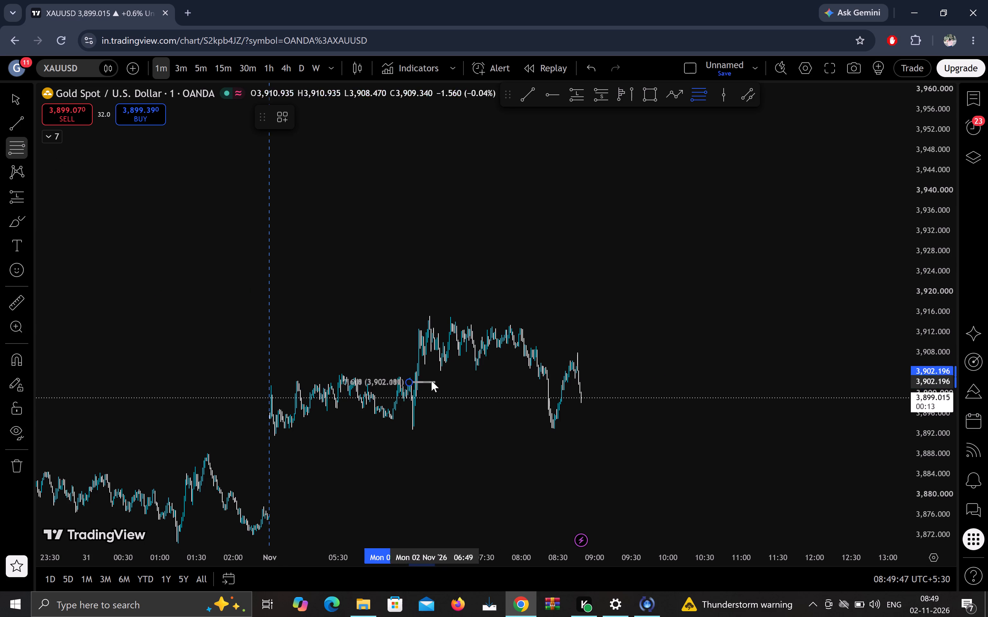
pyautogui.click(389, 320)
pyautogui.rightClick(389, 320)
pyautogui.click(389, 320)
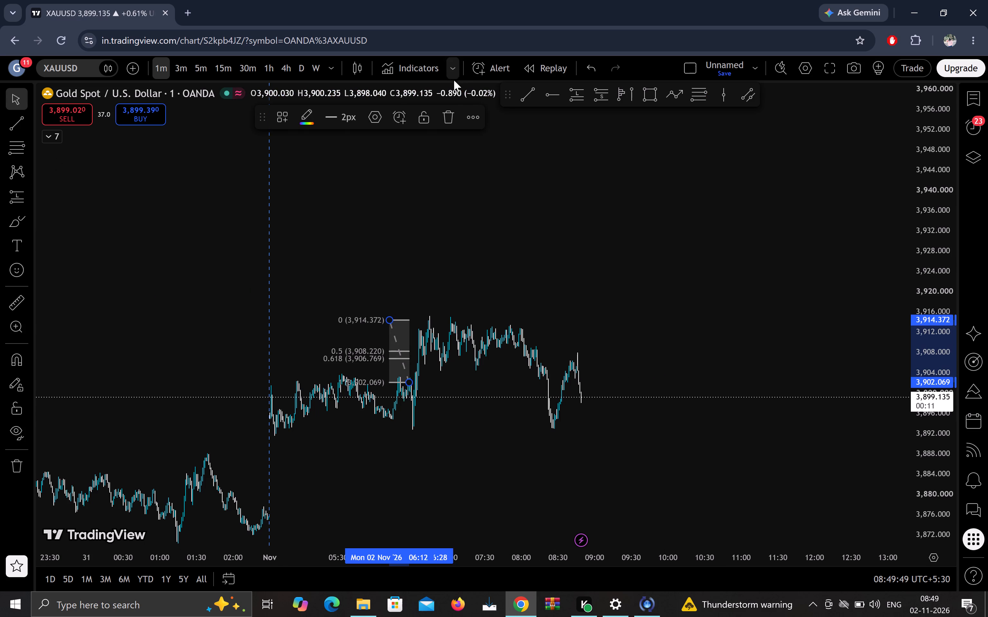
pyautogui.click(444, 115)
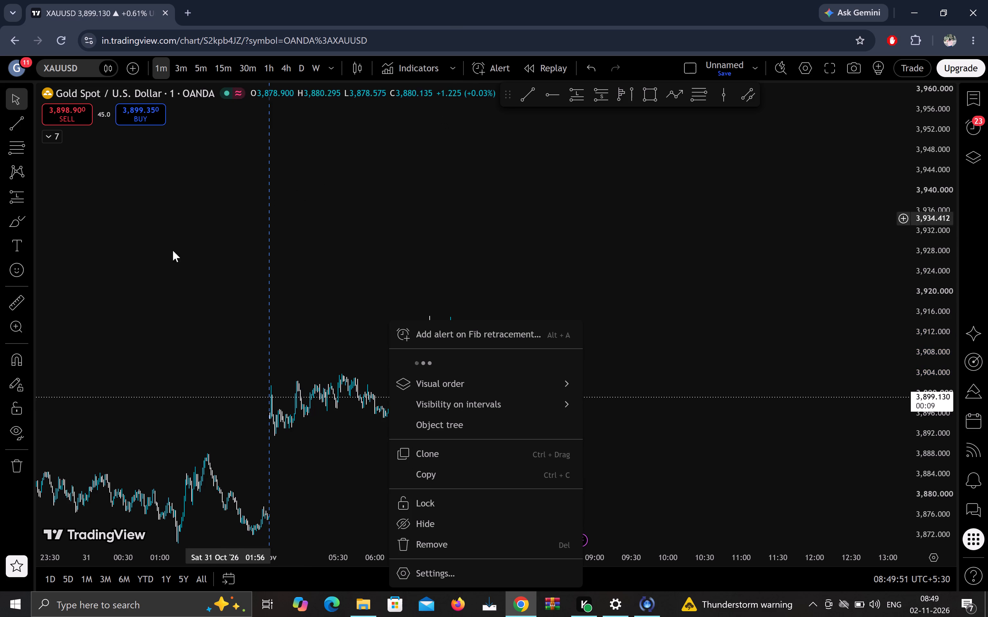
# Add a fixed range volume profile spanning 06:31 to 08:28 on 2 November.
pyautogui.click(630, 95)
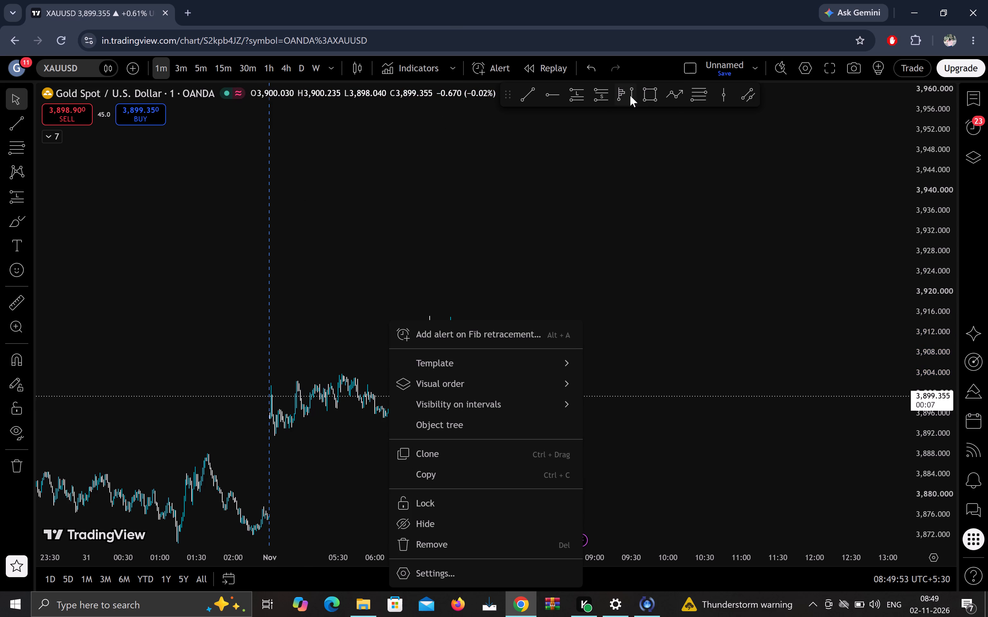
pyautogui.rightClick(406, 389)
pyautogui.click(406, 389)
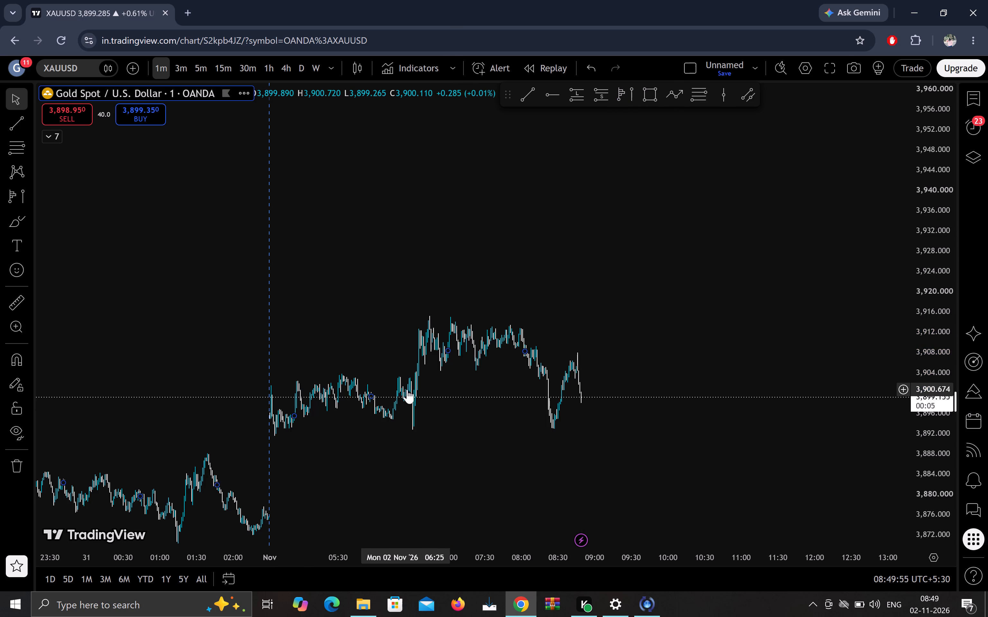
pyautogui.click(620, 93)
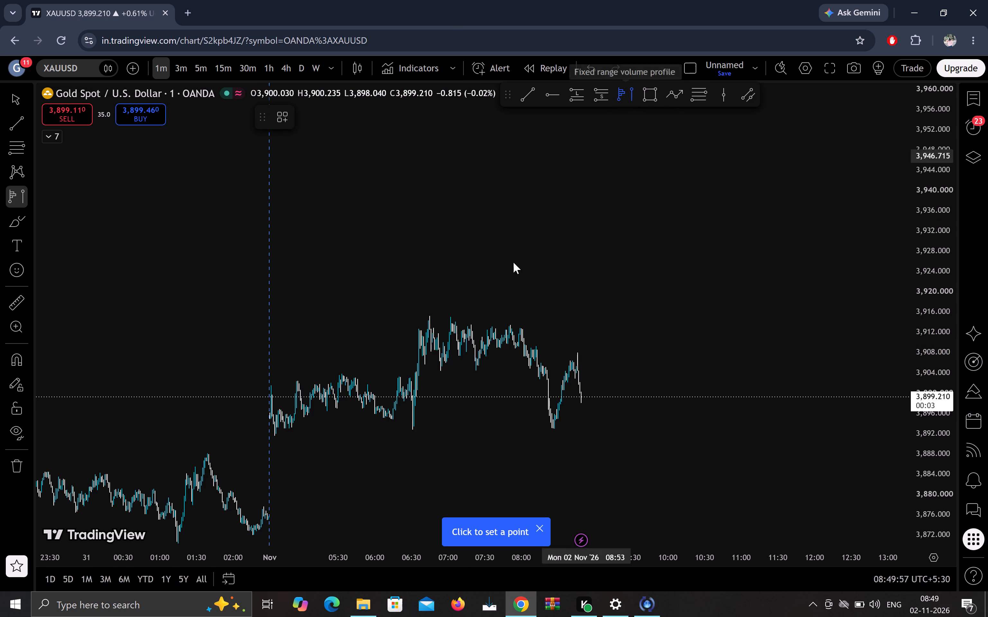
pyautogui.click(413, 380)
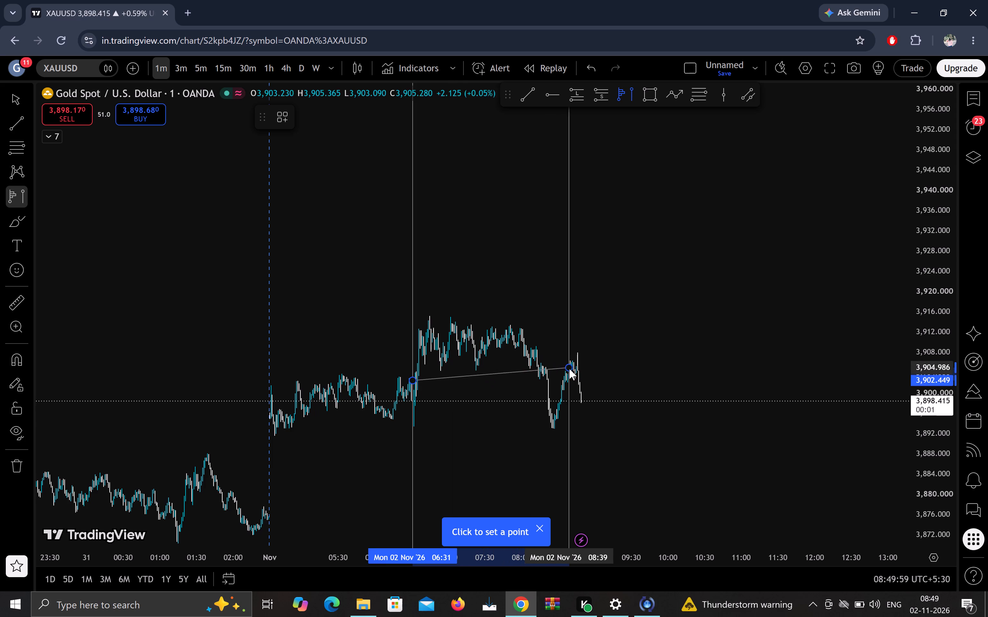
pyautogui.click(556, 372)
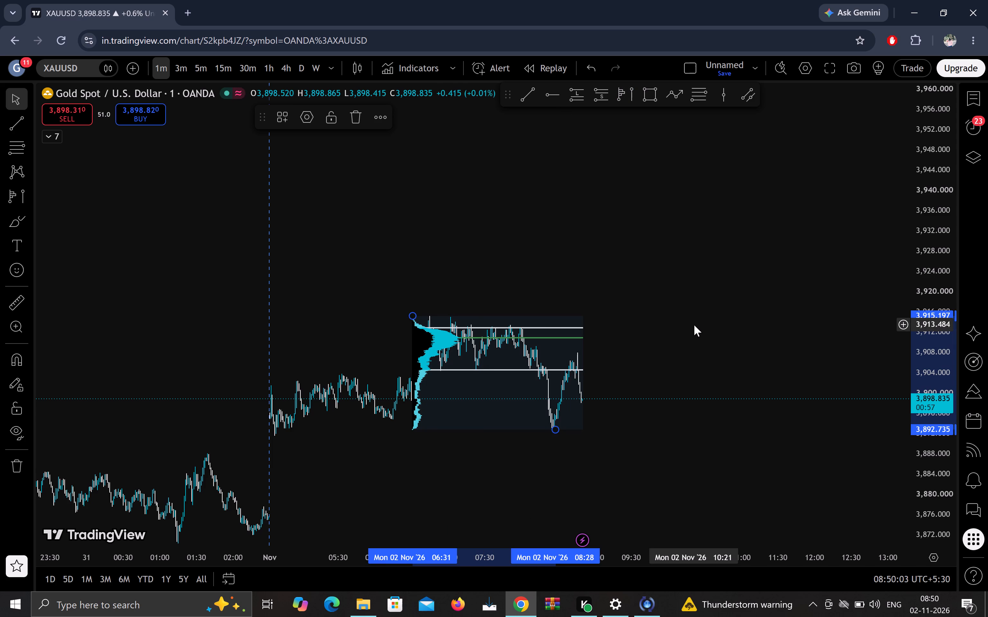
# Draw a Fib retracement from the 08:46 high near 3,908.15 down to about 3,897.98 at 09:08 on 2 November.
pyautogui.scroll(-1, 694, 325)
pyautogui.scroll(4, 694, 325)
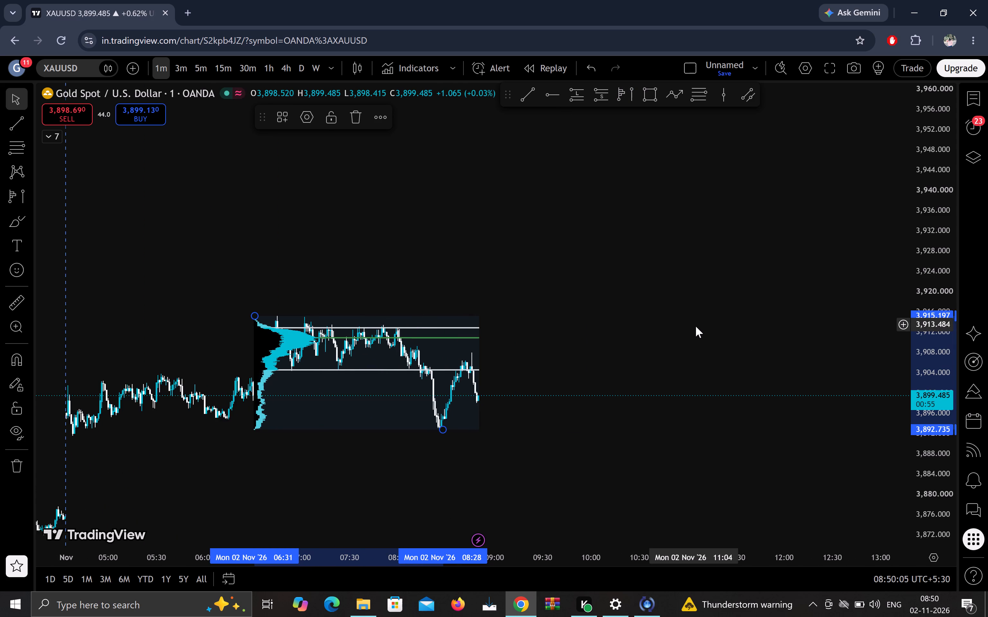
pyautogui.scroll(-7, 915, 350)
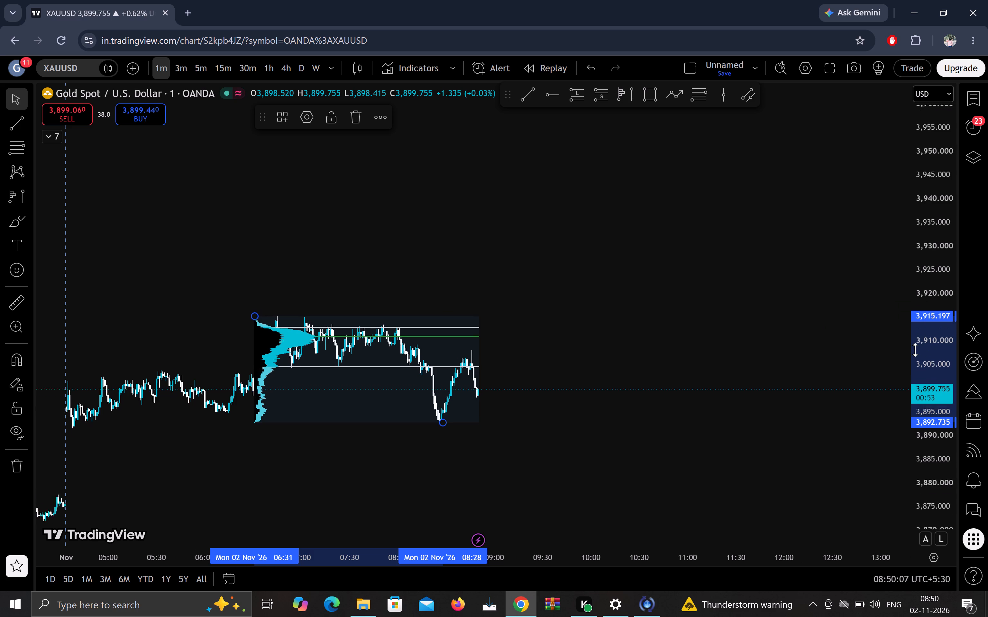
pyautogui.scroll(20, 915, 350)
pyautogui.scroll(7, 915, 350)
pyautogui.scroll(-1, 915, 350)
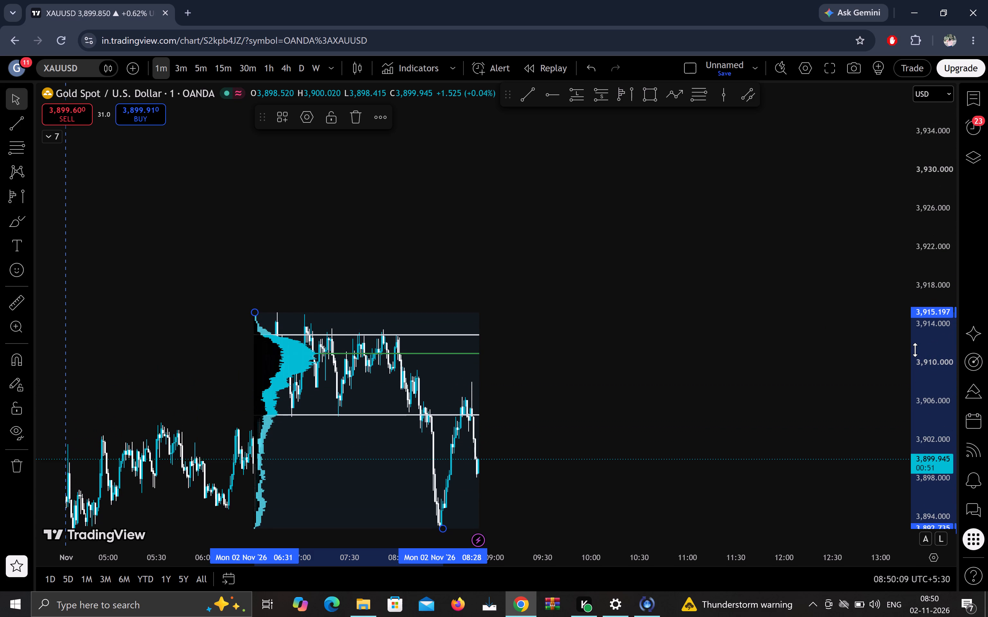
pyautogui.scroll(-4, 915, 350)
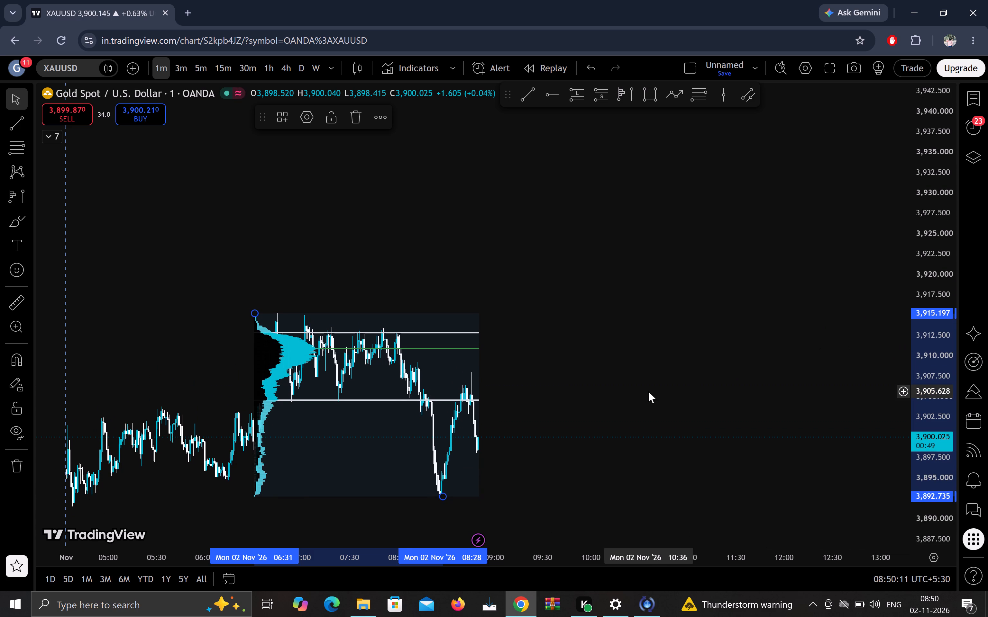
pyautogui.scroll(-1, 648, 391)
pyautogui.scroll(8, 648, 391)
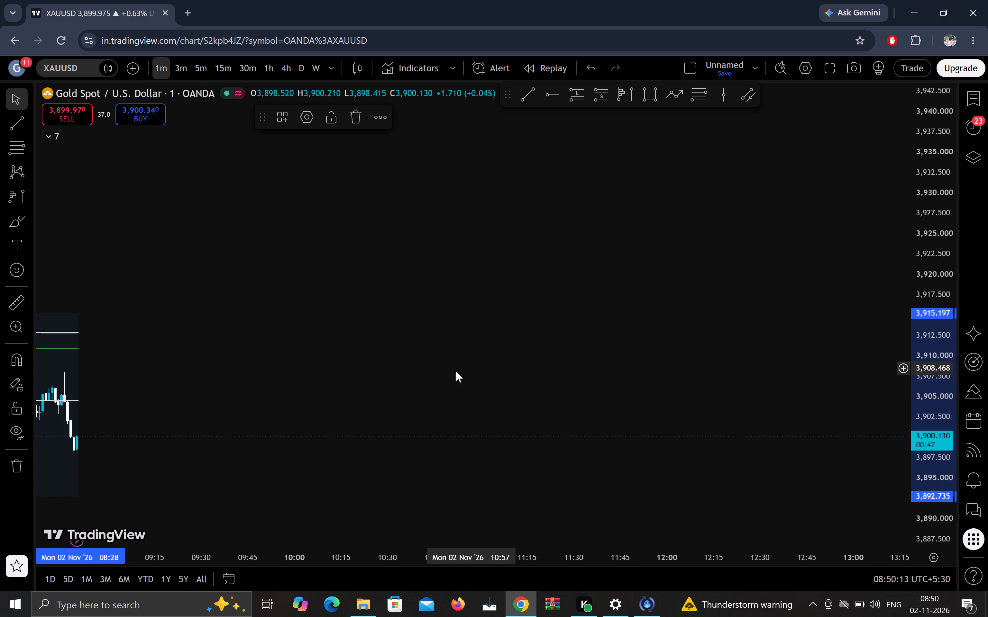
pyautogui.moveTo(448, 373); pyautogui.dragTo(758, 324)
pyautogui.moveTo(541, 312); pyautogui.dragTo(683, 313)
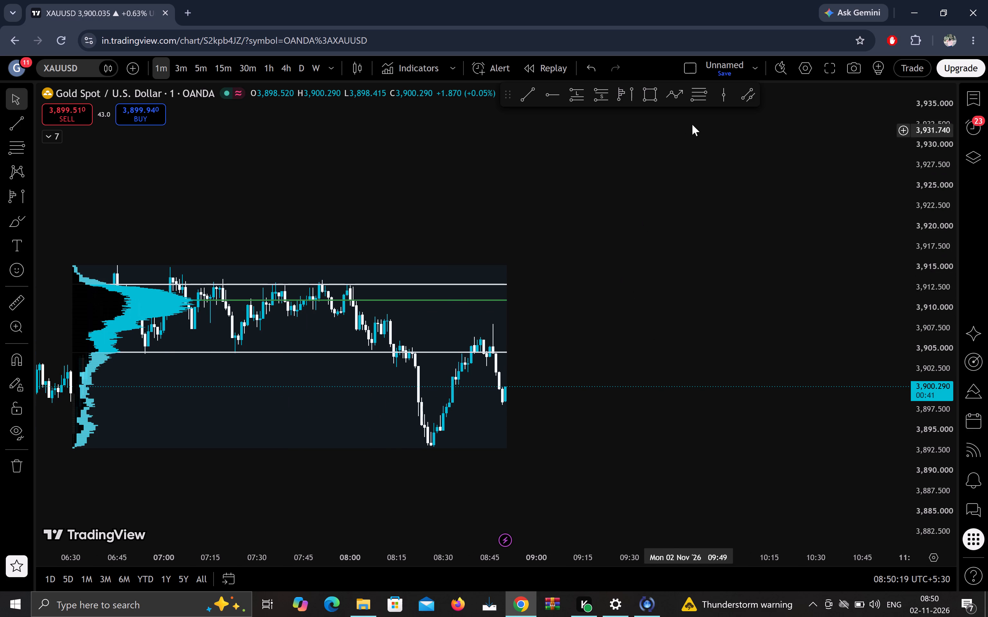
pyautogui.click(697, 95)
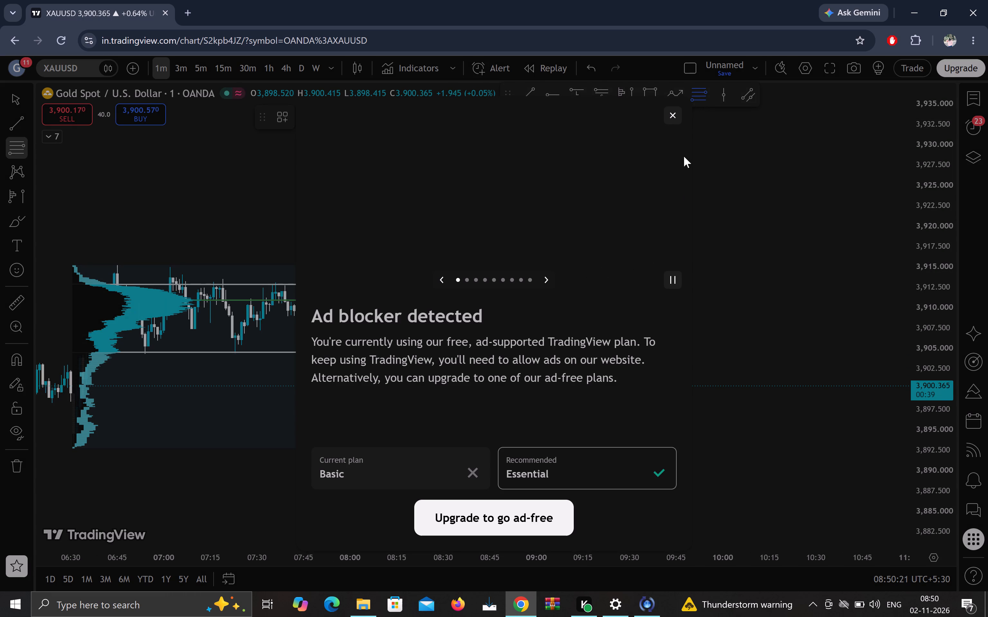
pyautogui.click(665, 118)
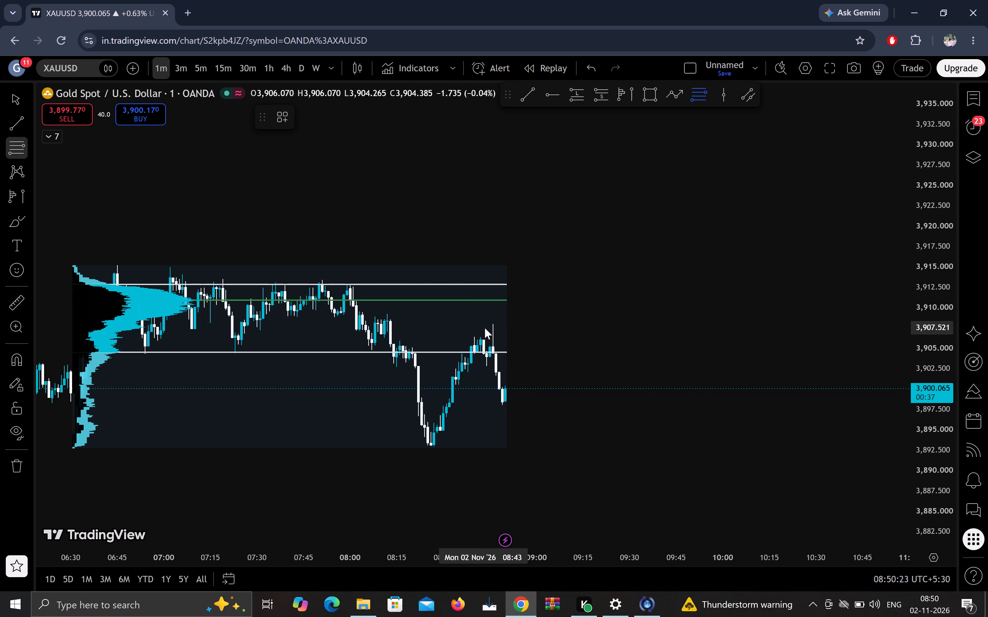
pyautogui.click(493, 323)
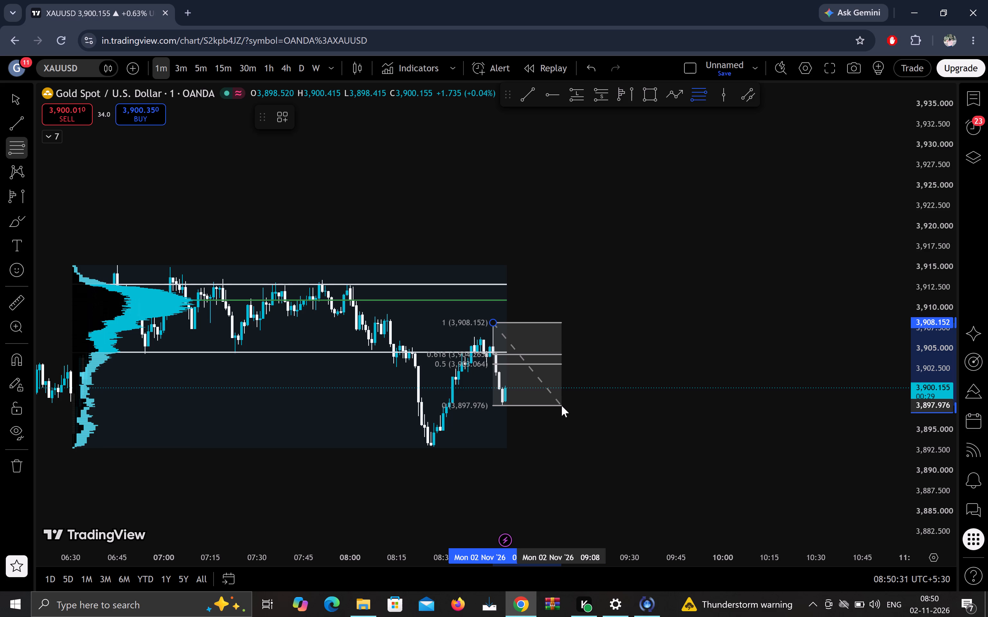
pyautogui.click(562, 406)
pyautogui.click(641, 344)
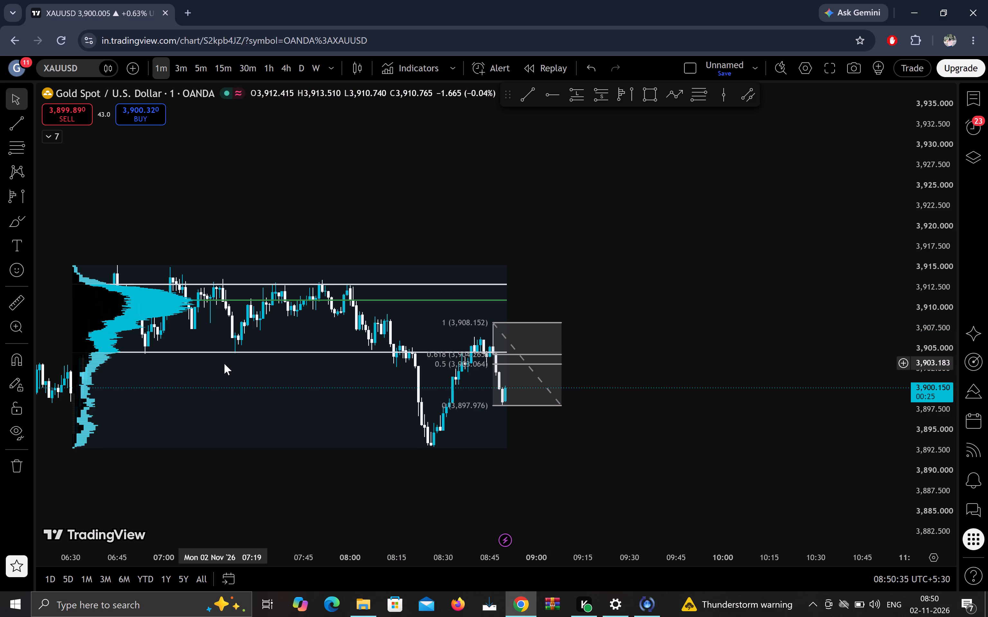
# Measure the price drop from about 3,904.7 beside the 0.618 Fib level to about 3,892.9 at 08:58, and clear the measurement.
pyautogui.click(19, 295)
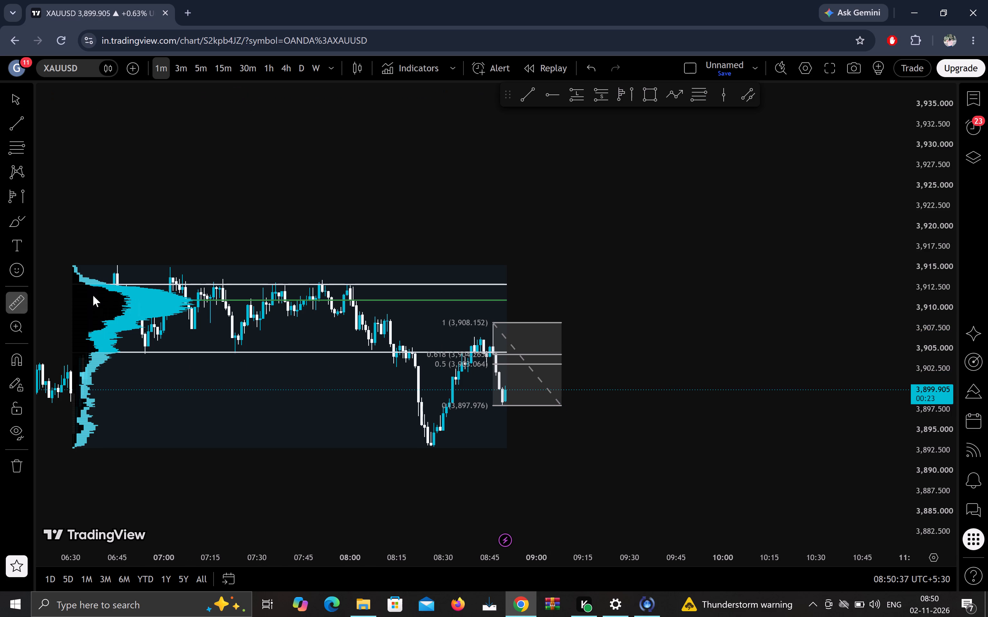
pyautogui.click(504, 351)
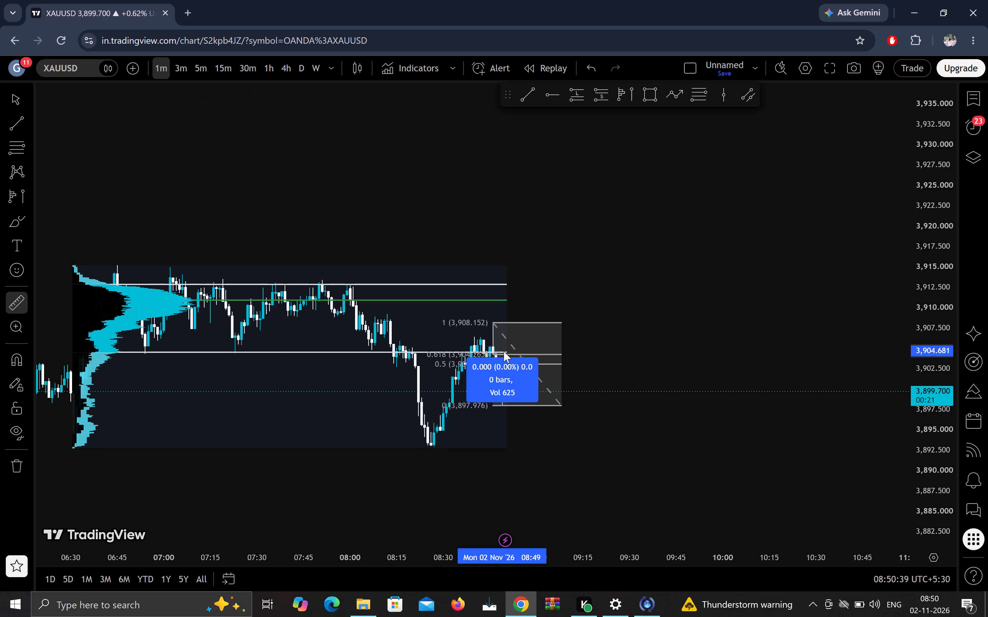
pyautogui.click(529, 447)
pyautogui.click(629, 419)
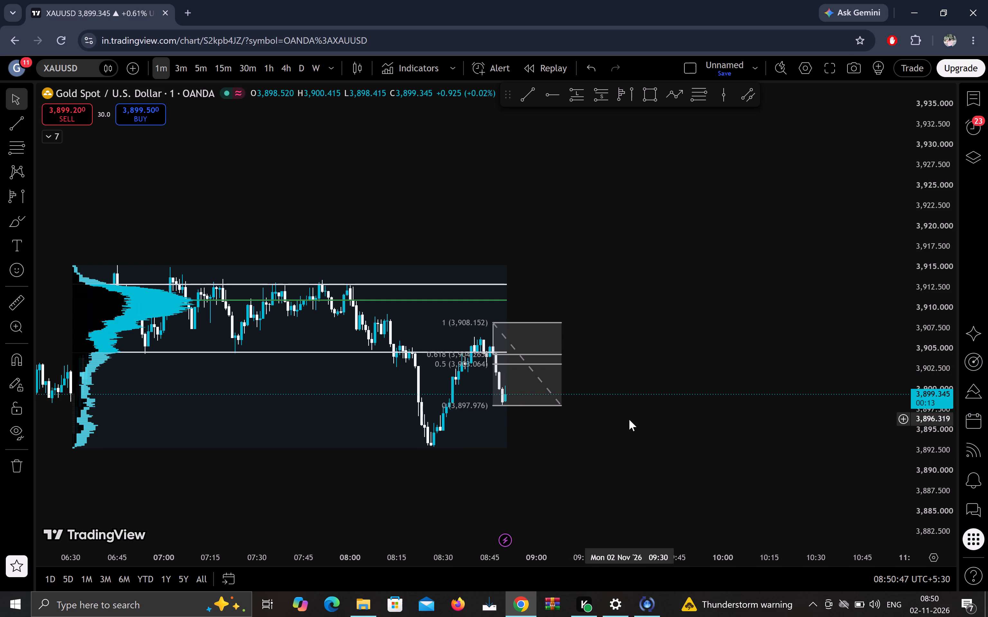
# Examine the price action from the 30 October decline through the 2 November volume profile and Fib retracement.
pyautogui.scroll(-1, 629, 419)
pyautogui.scroll(3, 629, 419)
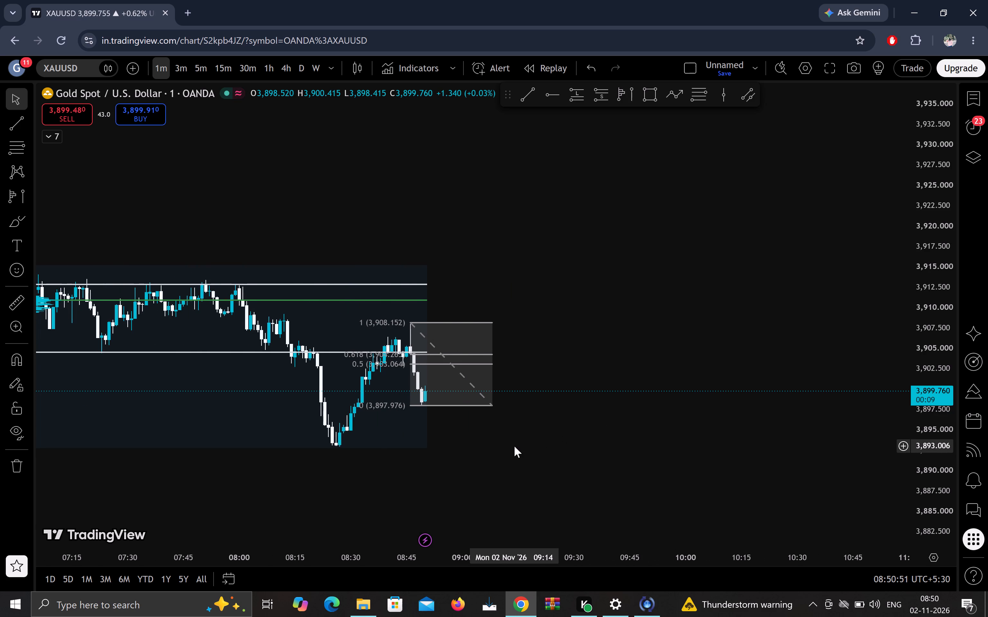
pyautogui.scroll(-17, 514, 446)
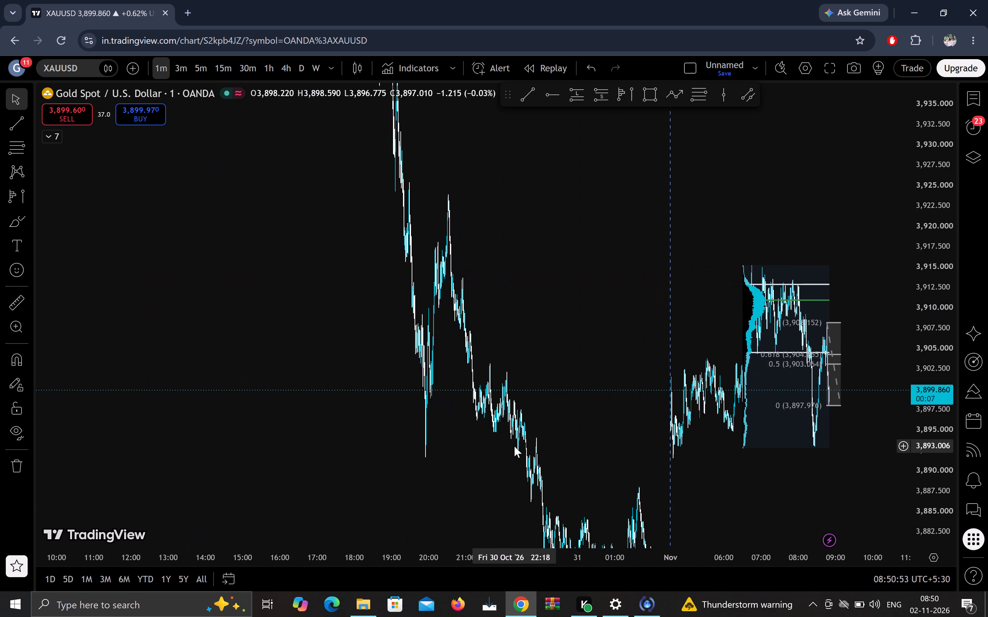
pyautogui.scroll(10, 514, 446)
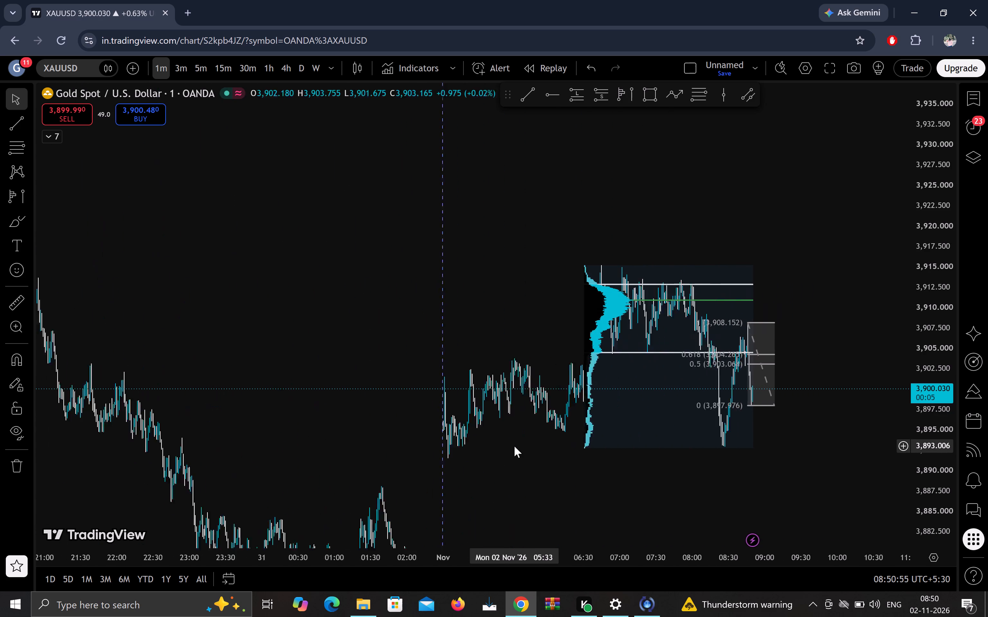
pyautogui.scroll(1, 514, 446)
pyautogui.moveTo(433, 470); pyautogui.dragTo(543, 257)
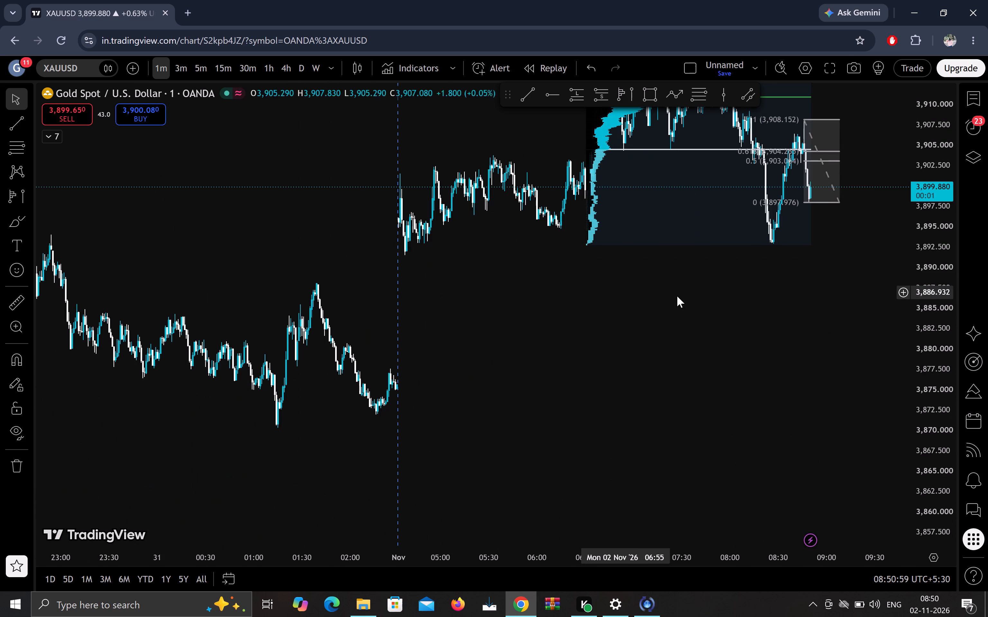
pyautogui.moveTo(682, 300); pyautogui.dragTo(540, 324)
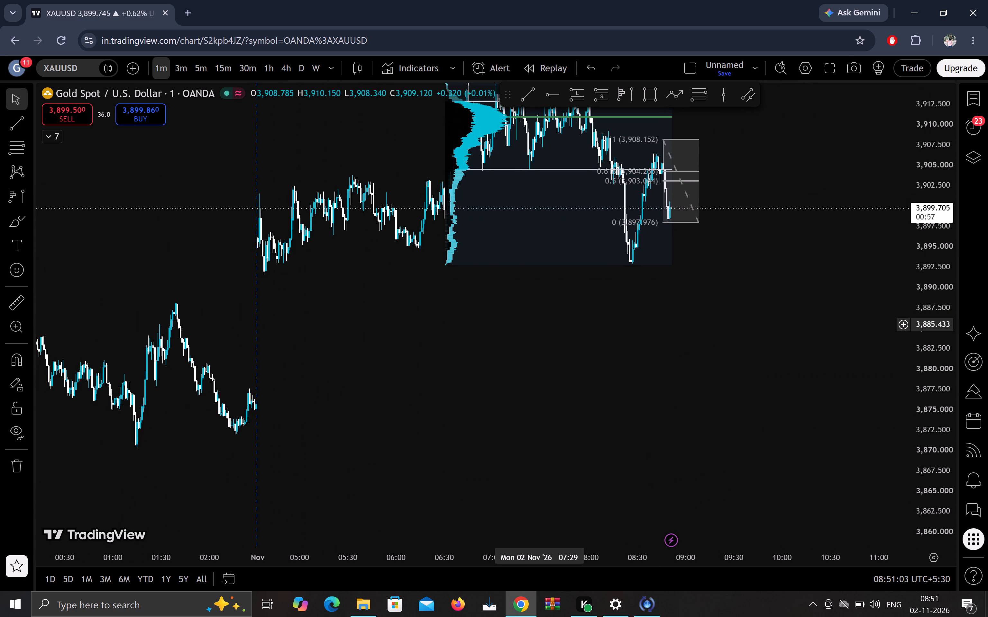
pyautogui.moveTo(540, 324); pyautogui.dragTo(535, 324)
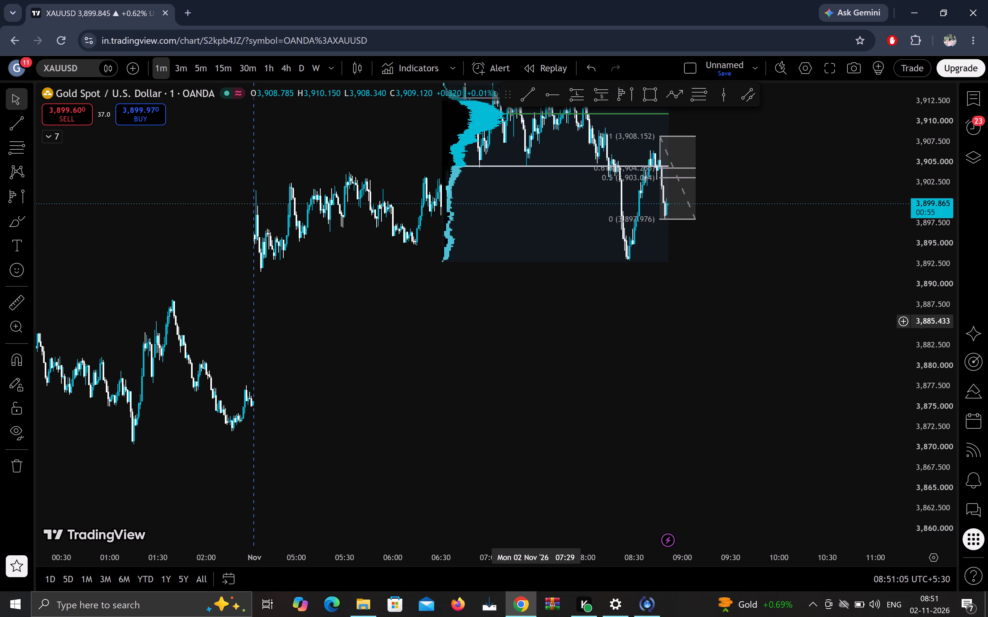
pyautogui.moveTo(535, 324); pyautogui.dragTo(444, 370)
pyautogui.moveTo(594, 374); pyautogui.dragTo(593, 374)
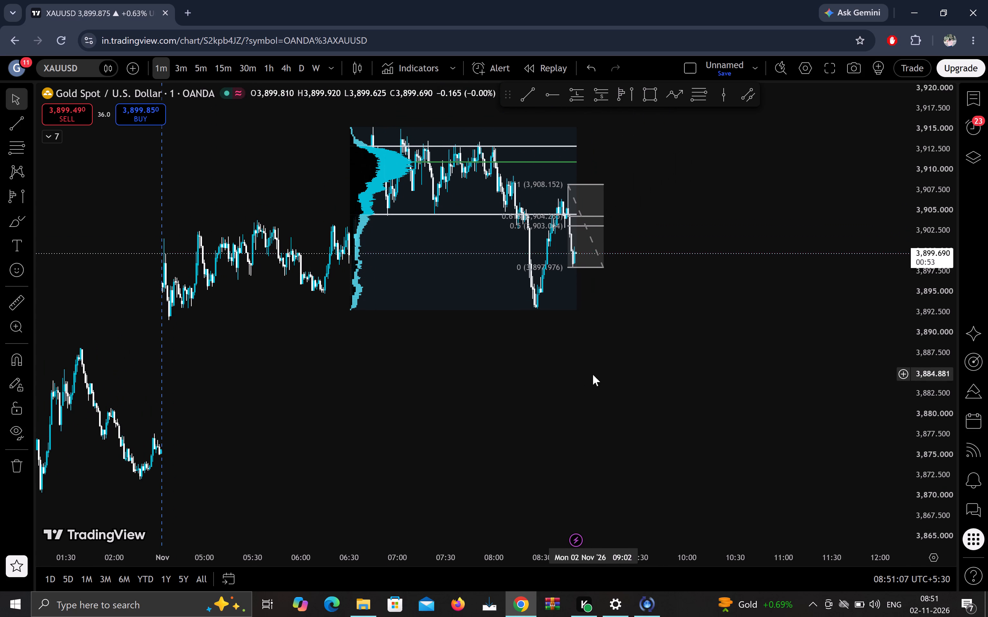
pyautogui.moveTo(593, 374); pyautogui.dragTo(485, 422)
pyautogui.scroll(-8, 485, 422)
pyautogui.scroll(2, 485, 422)
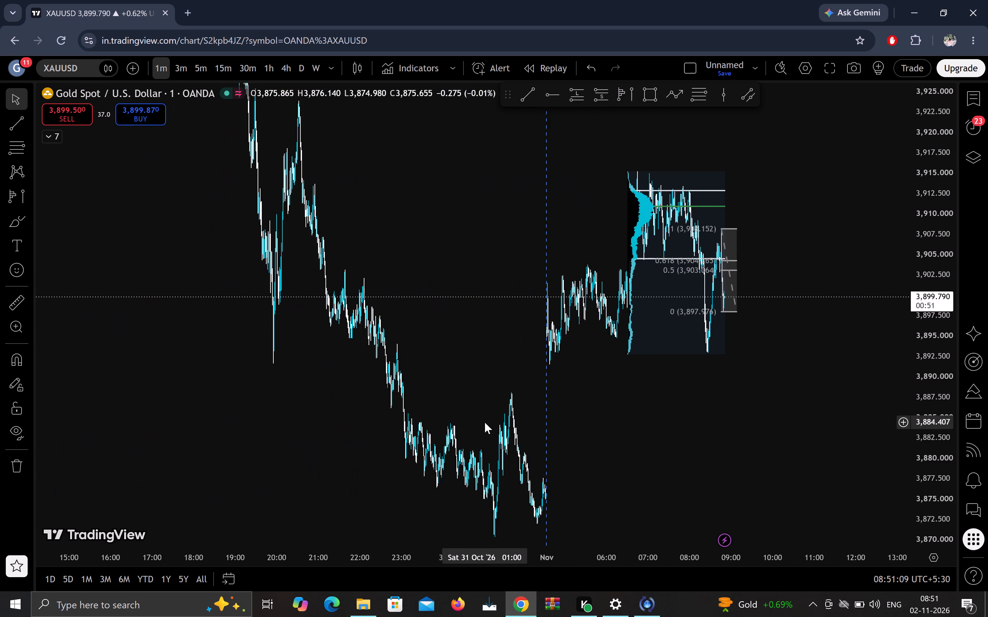
pyautogui.scroll(11, 485, 422)
pyautogui.moveTo(409, 383); pyautogui.dragTo(447, 433)
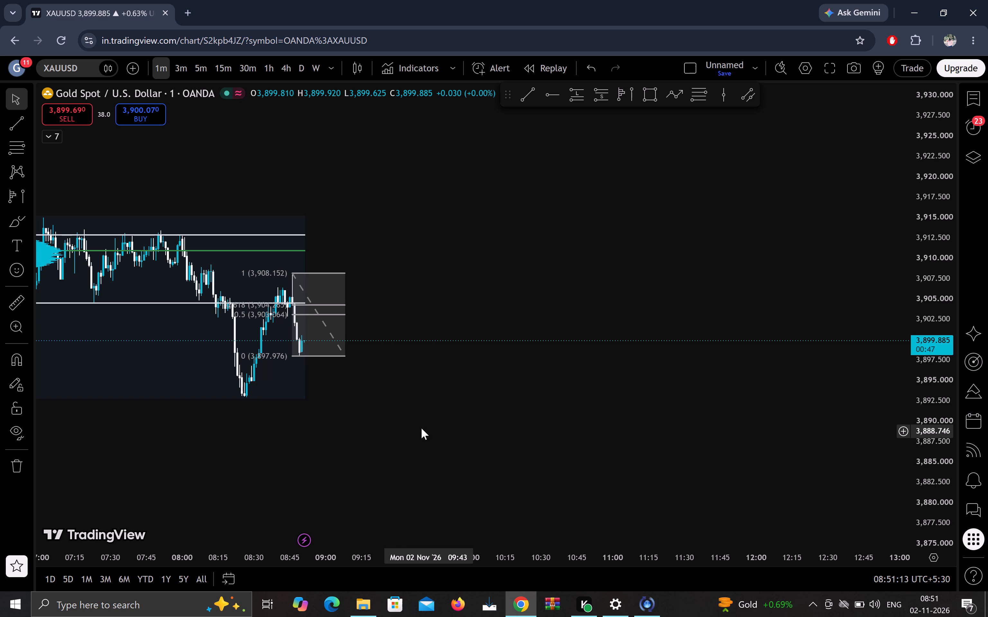
# Measure a projected drop from about 3,899.8 at the latest candle to about 3,888.8 at 09:01, and clear the measurement.
pyautogui.click(5, 302)
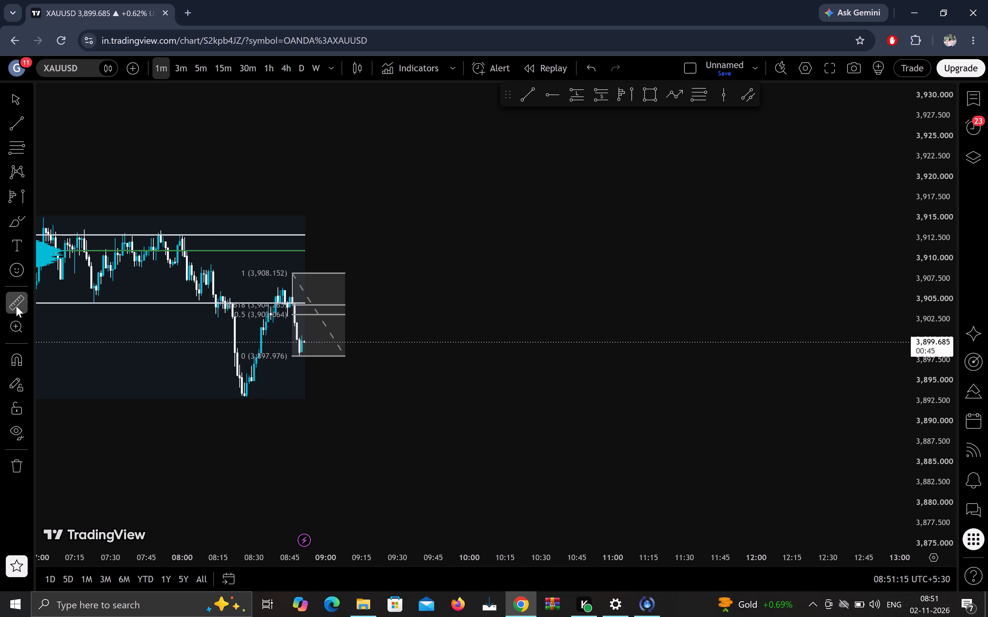
pyautogui.click(304, 341)
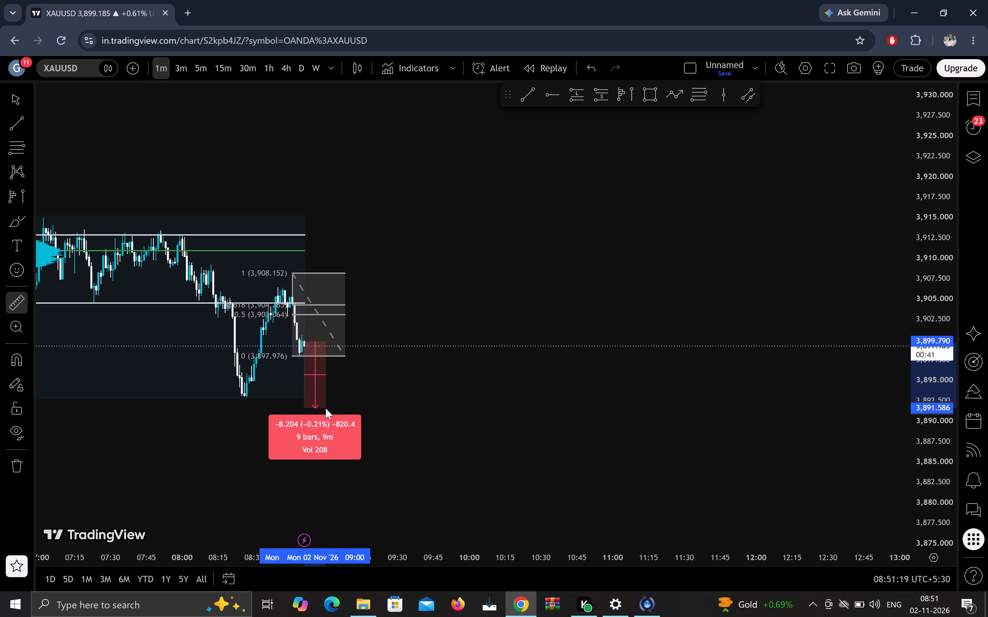
pyautogui.rightClick(328, 431)
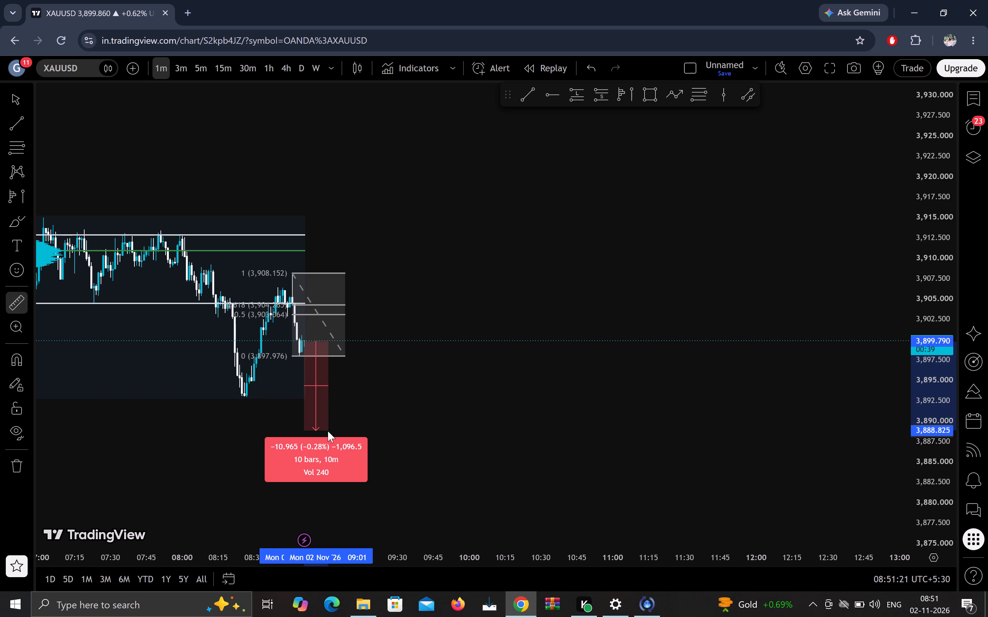
pyautogui.click(328, 431)
pyautogui.click(389, 421)
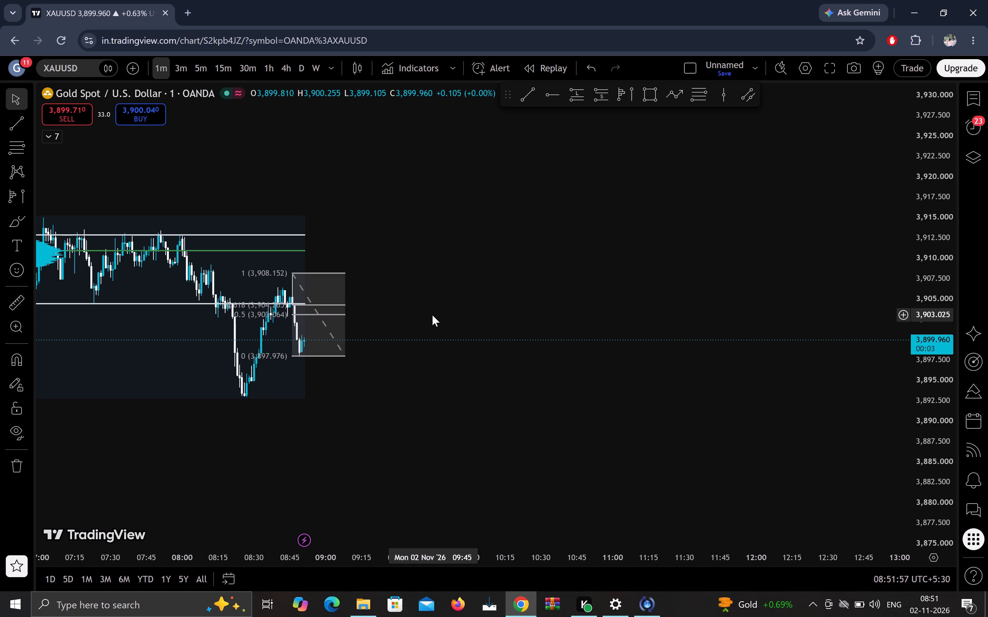
# Examine the 2 November session around the volume profile and the Fib retracement.
pyautogui.scroll(-3, 432, 315)
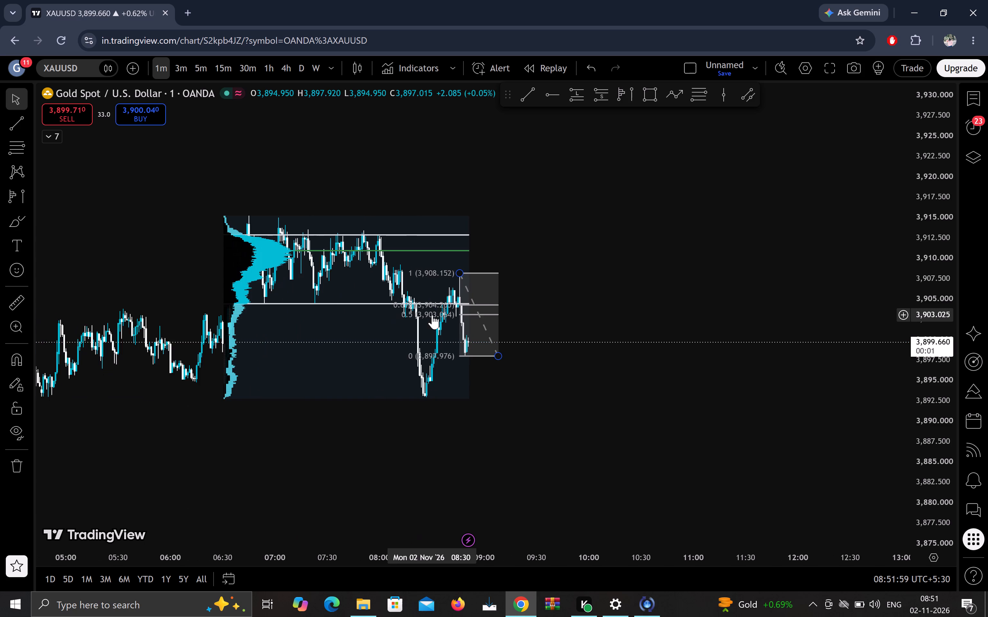
pyautogui.scroll(4, 432, 315)
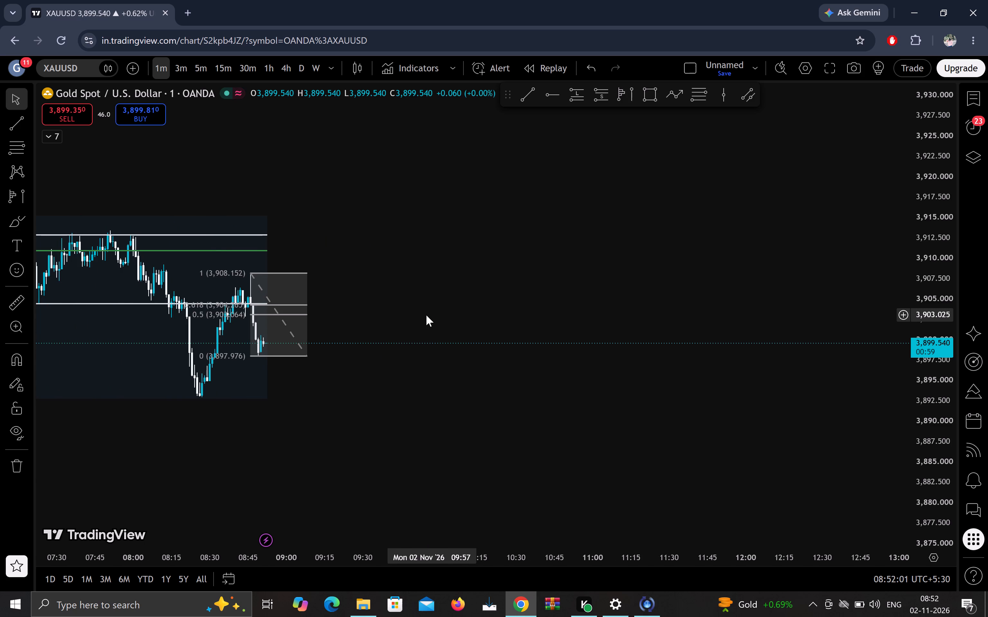
pyautogui.moveTo(298, 411); pyautogui.dragTo(338, 450)
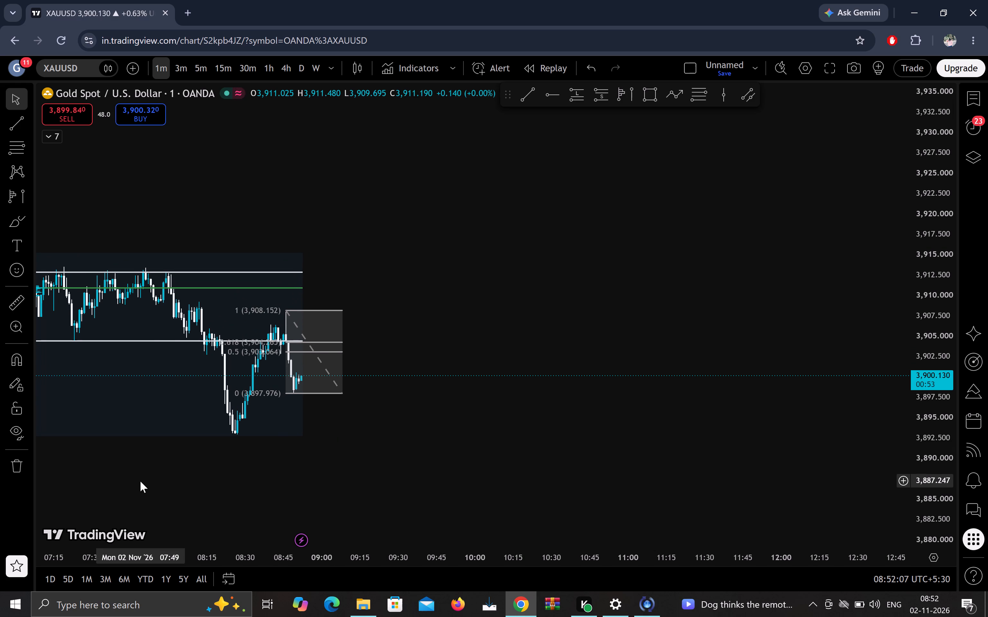
pyautogui.scroll(5, 140, 481)
pyautogui.scroll(-9, 140, 481)
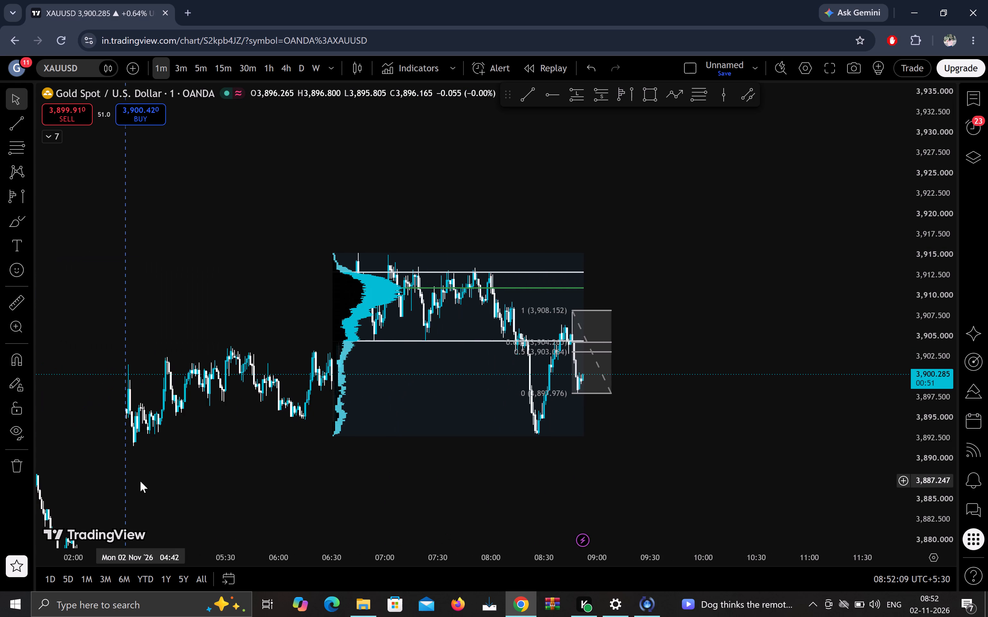
pyautogui.scroll(1, 140, 481)
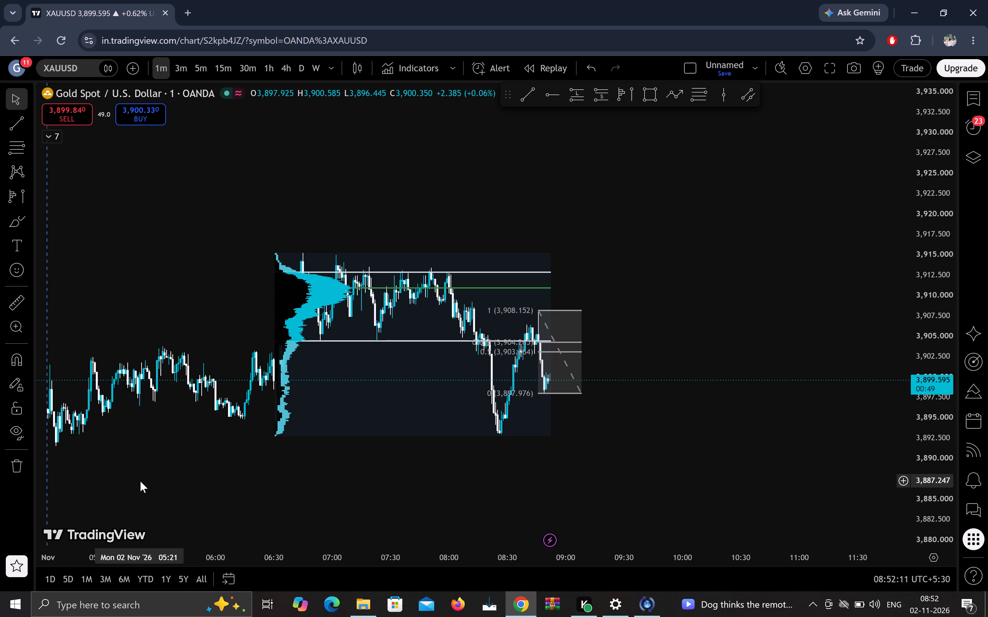
pyautogui.scroll(1, 140, 481)
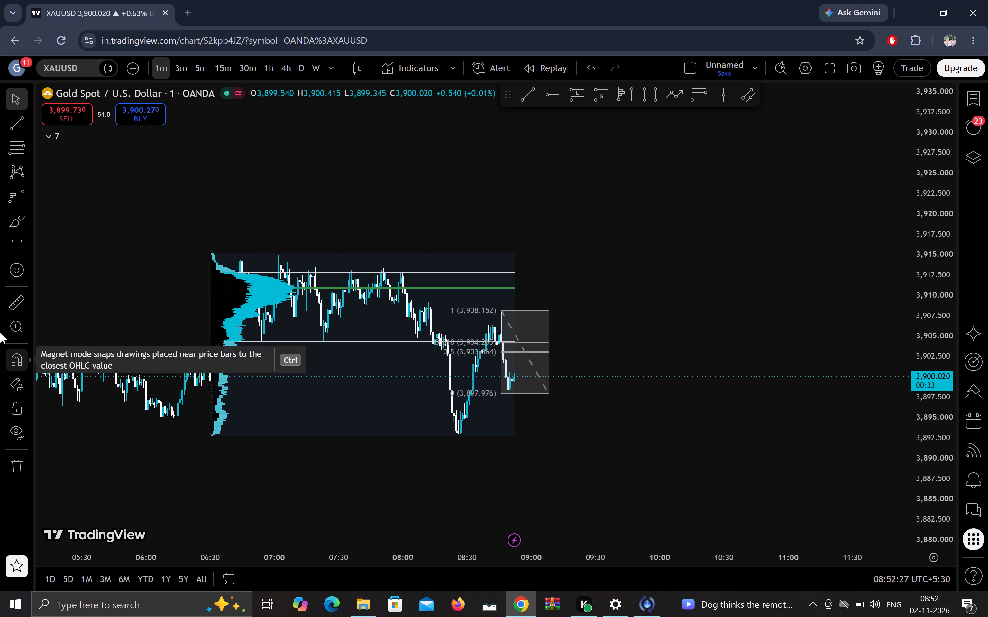
# Measure the price rise inside the volume profile from the low near 3,904.7 to about 3,913.0 at 07:49.
pyautogui.click(7, 296)
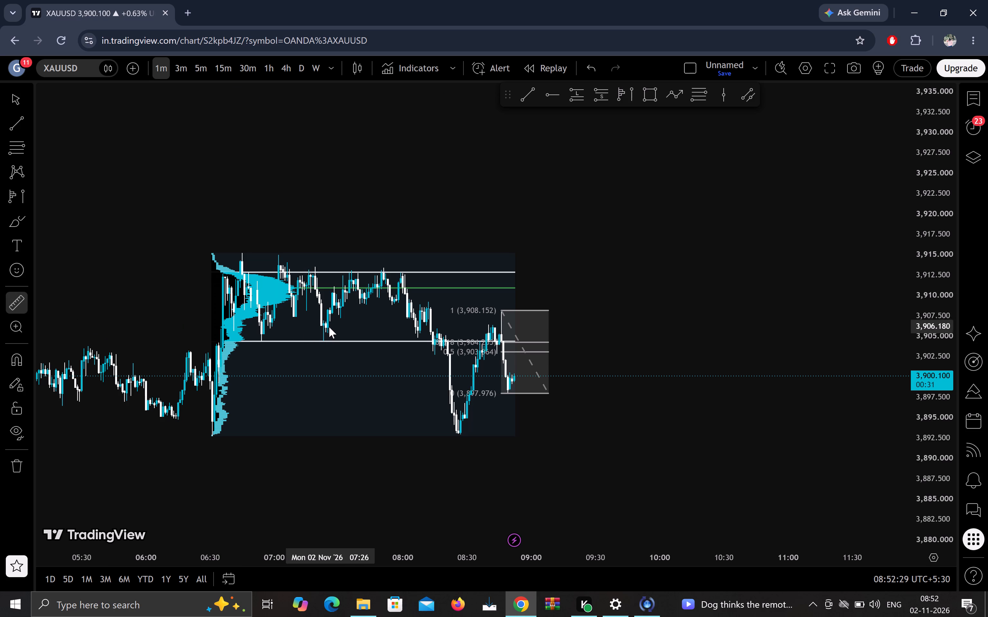
pyautogui.click(324, 339)
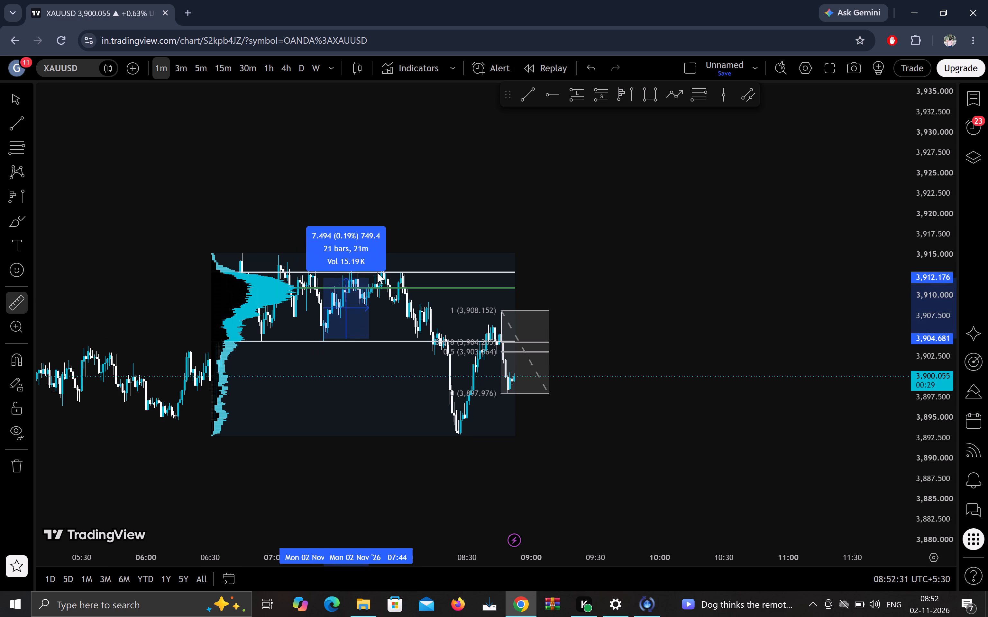
pyautogui.click(380, 271)
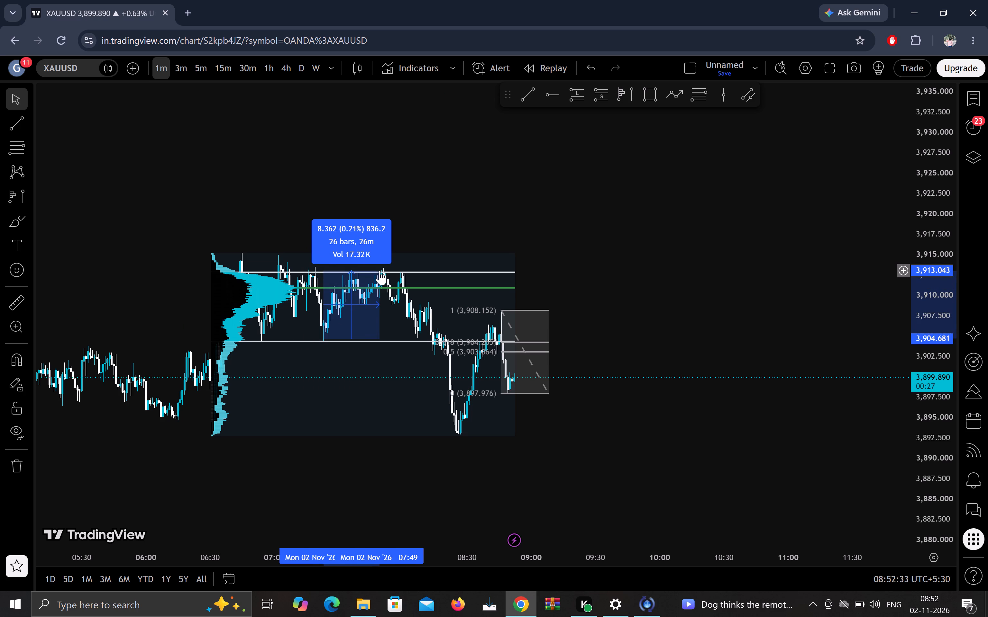
# Clear the price-rise measurement from the volume profile area.
pyautogui.click(506, 221)
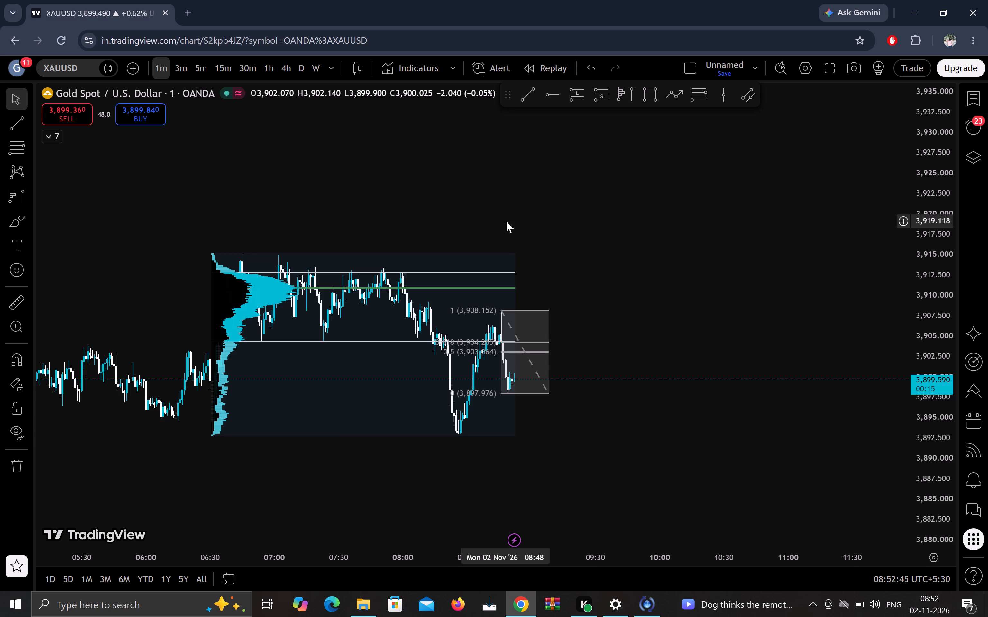
pyautogui.scroll(6, 506, 221)
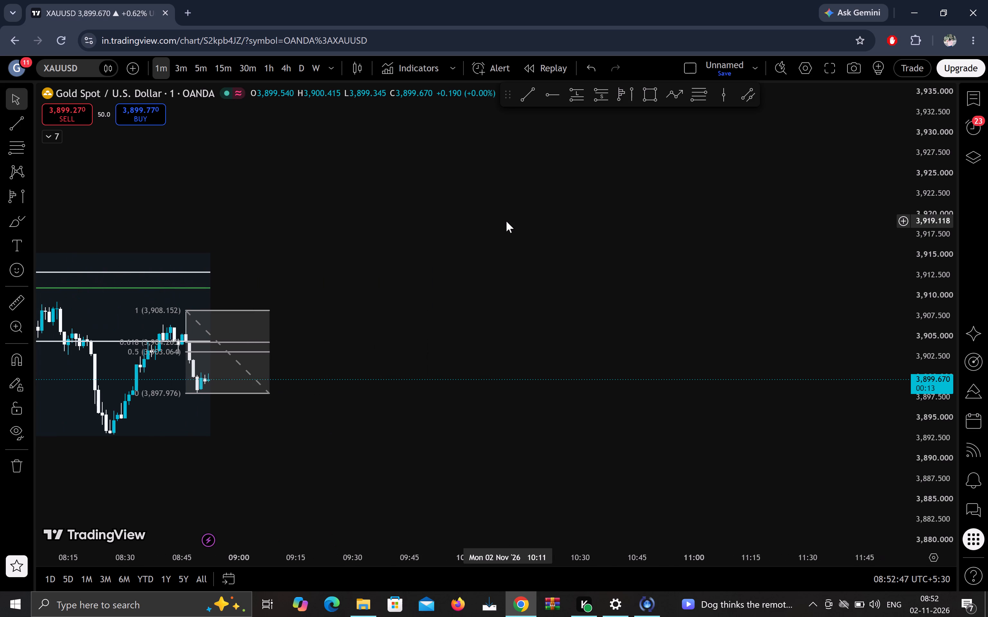
pyautogui.moveTo(356, 404); pyautogui.dragTo(561, 387)
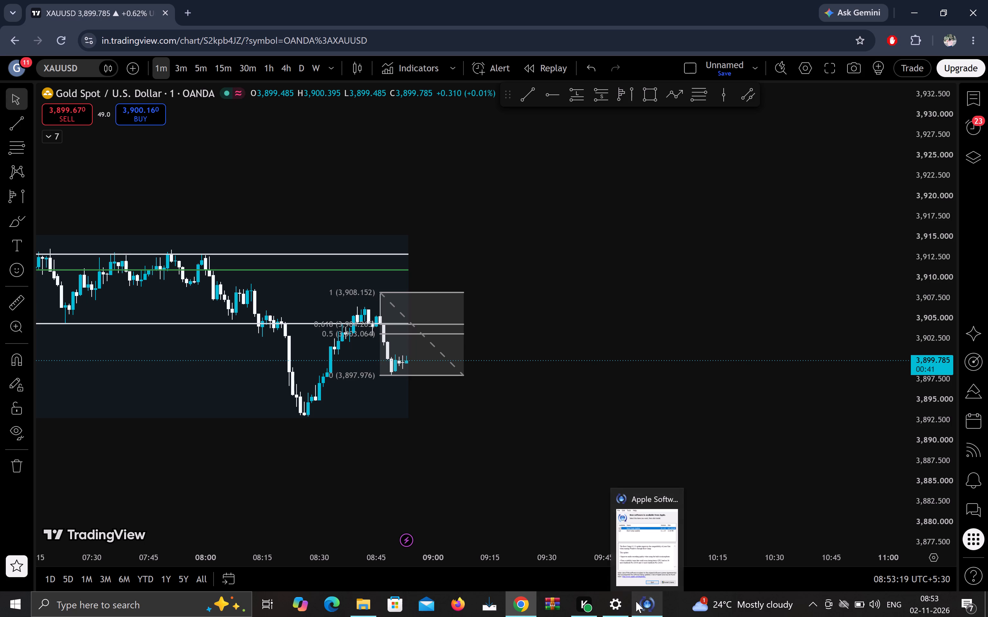
# Close the Apple Software Update window.
pyautogui.click(673, 497)
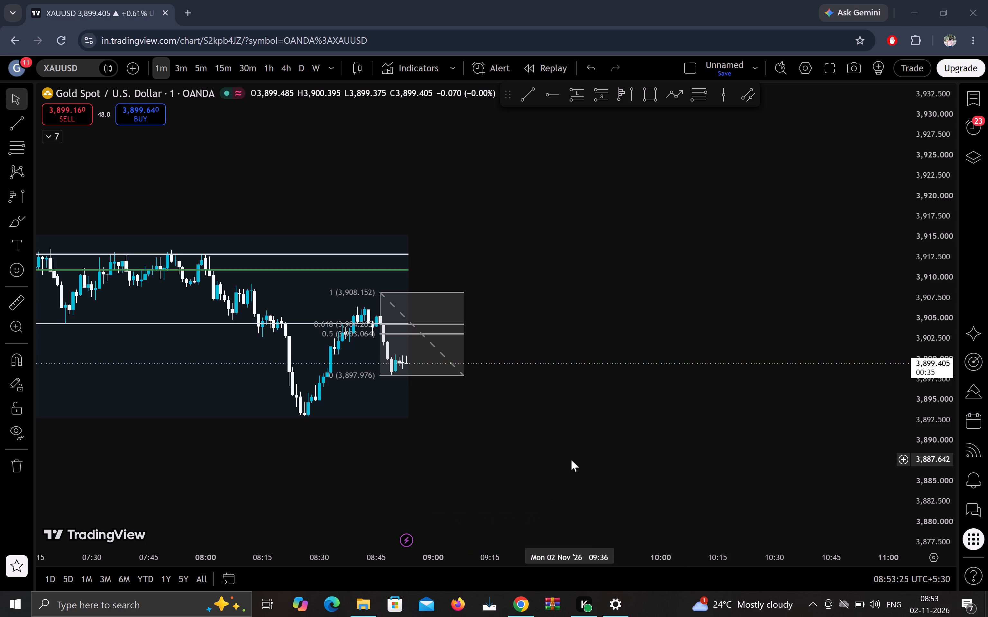
# Place a short position just after the latest candle, with entry at about 3,903.18 near the 0.5 Fib level.
pyautogui.scroll(1, 602, 204)
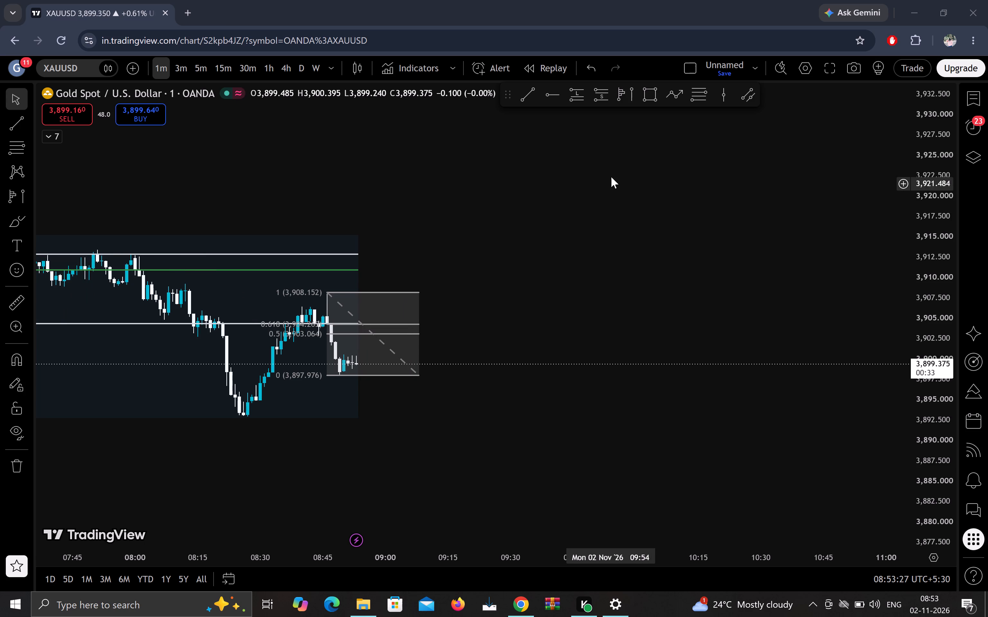
pyautogui.click(602, 87)
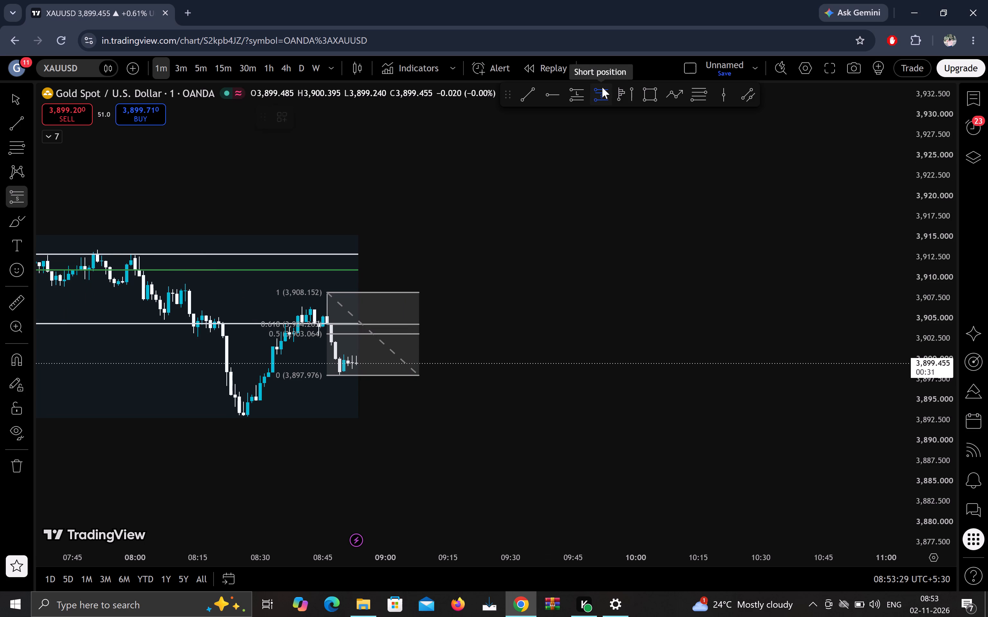
pyautogui.rightClick(370, 333)
pyautogui.click(370, 333)
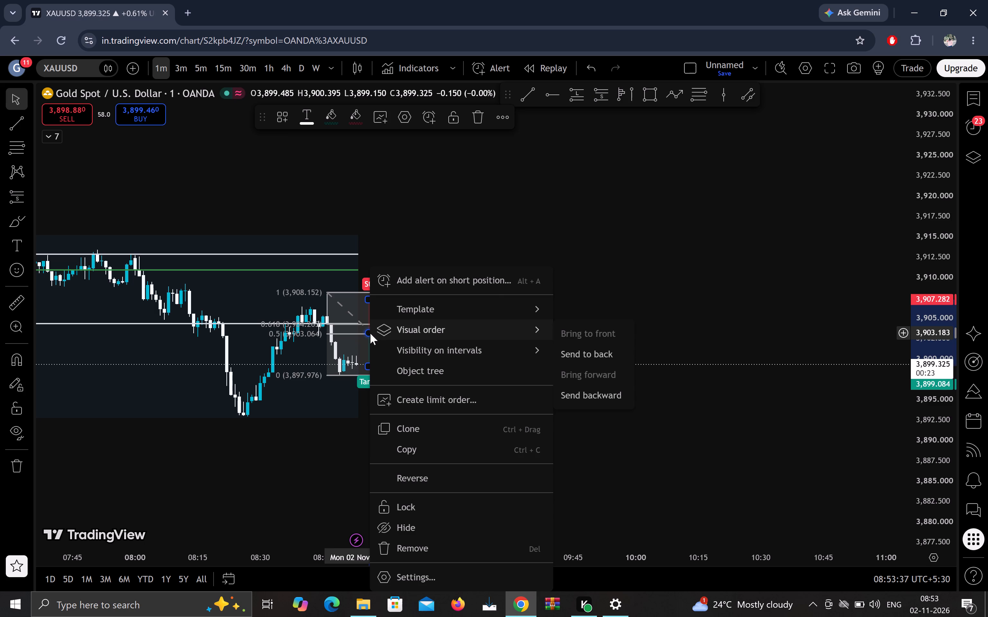
pyautogui.click(620, 267)
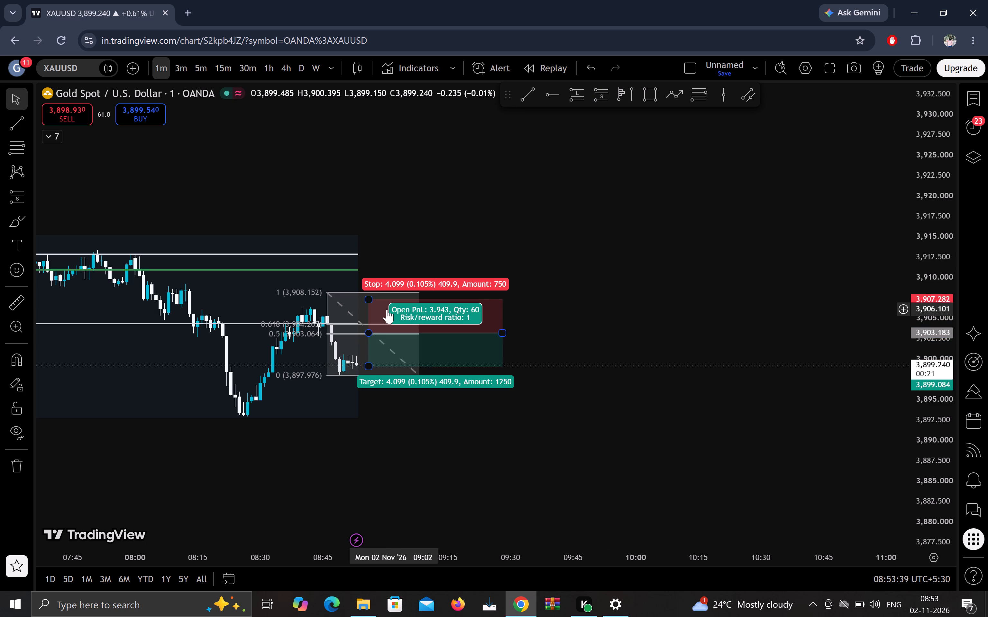
# Tighten the short position's stop to about 3,906.42, between the entry and the Fib's 1 level.
pyautogui.moveTo(367, 302); pyautogui.dragTo(364, 314)
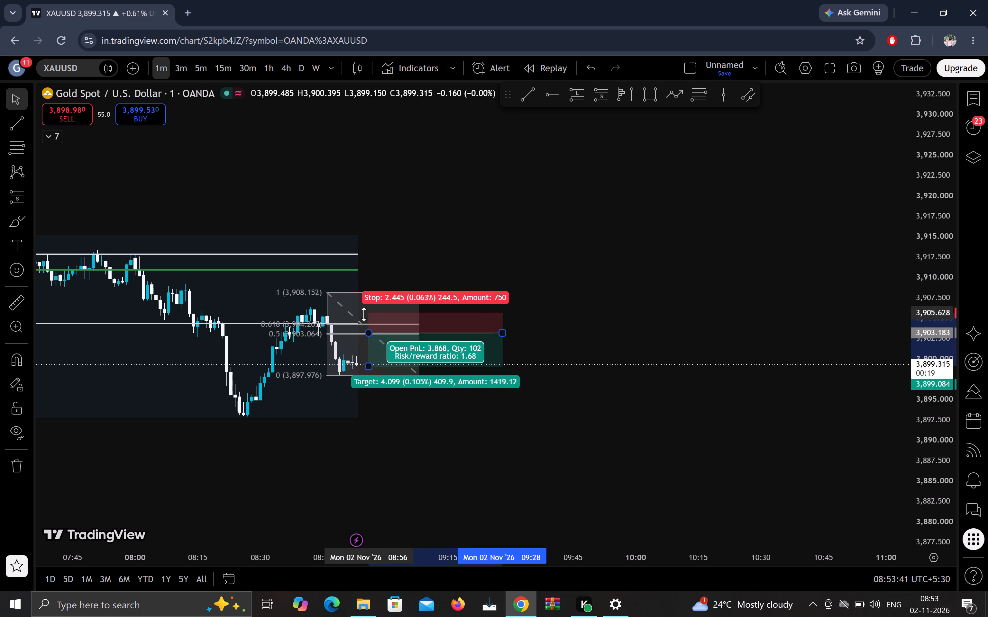
pyautogui.moveTo(364, 314); pyautogui.dragTo(363, 315)
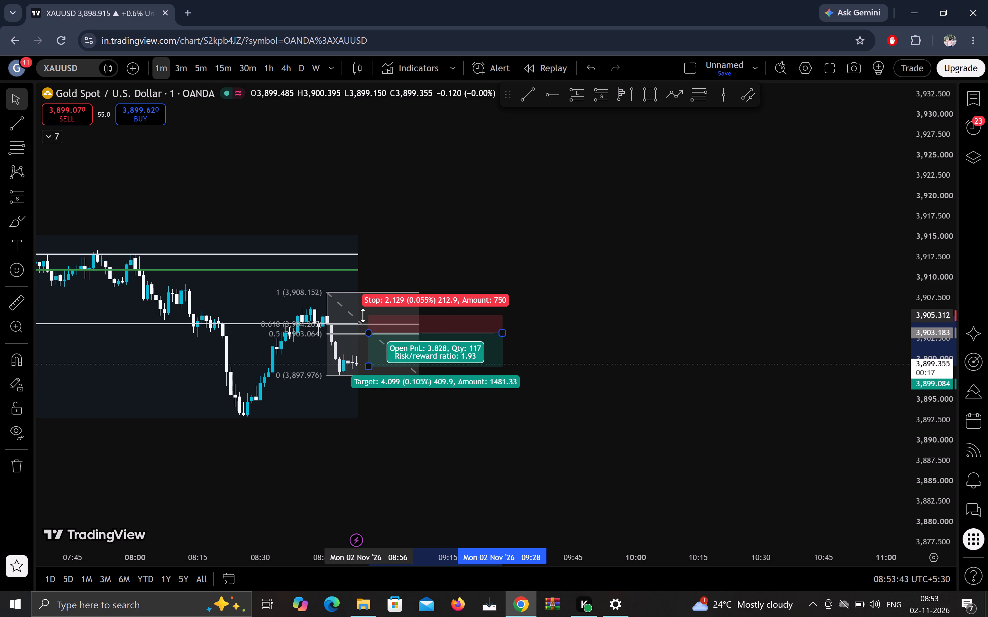
pyautogui.moveTo(363, 315); pyautogui.dragTo(363, 308)
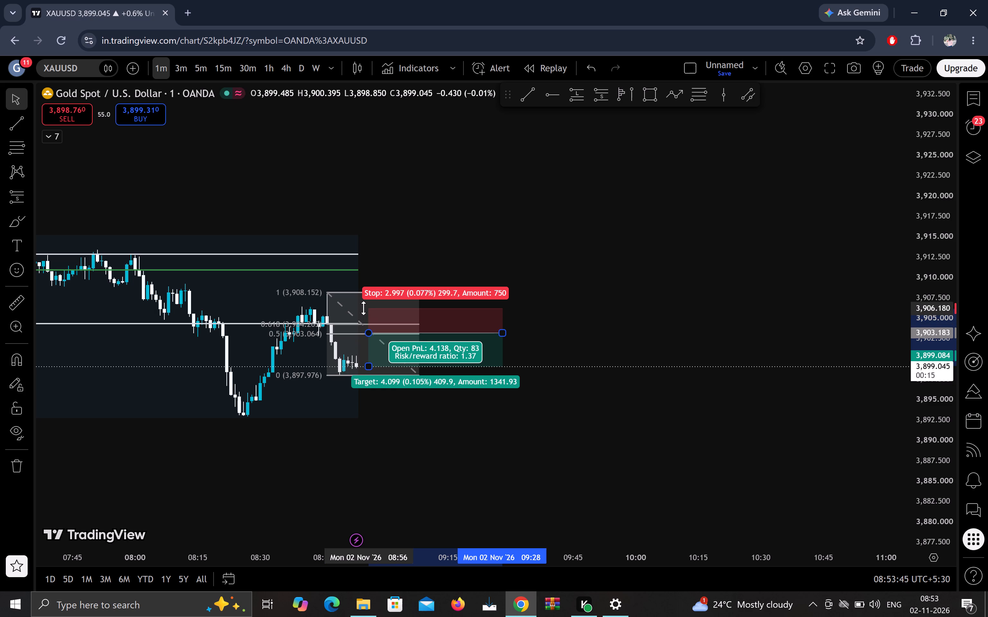
pyautogui.moveTo(363, 308); pyautogui.dragTo(364, 309)
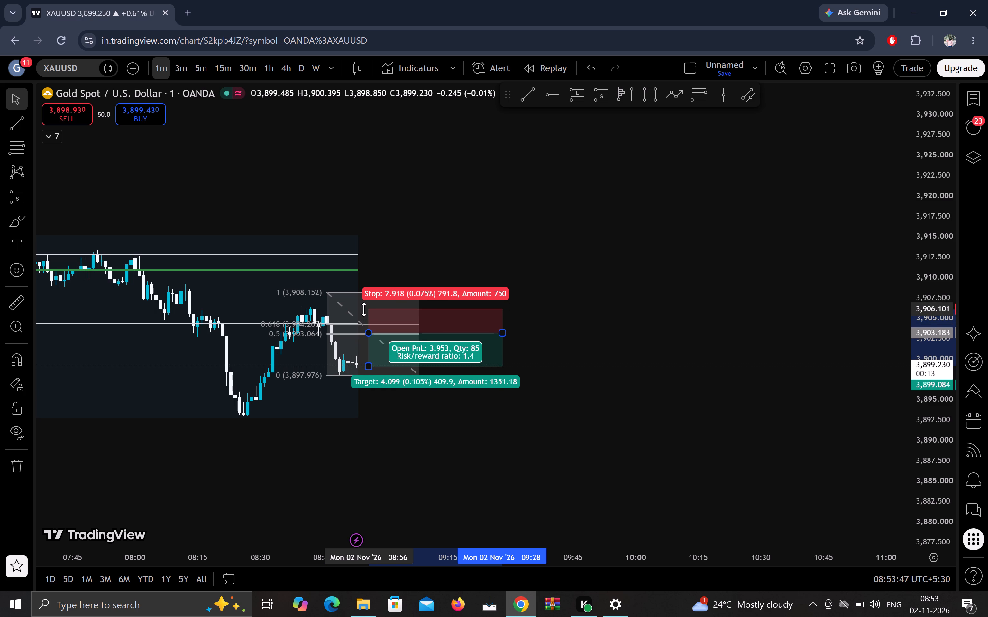
pyautogui.moveTo(364, 309); pyautogui.dragTo(364, 307)
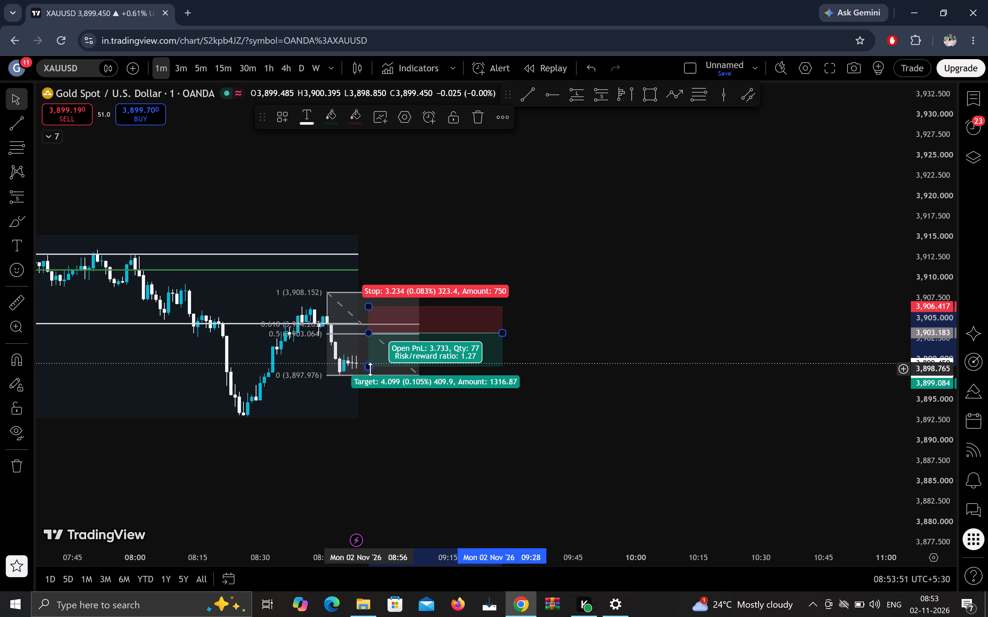
# Extend the short position's target down to about 3,892.53, near the session low.
pyautogui.moveTo(370, 369); pyautogui.dragTo(364, 423)
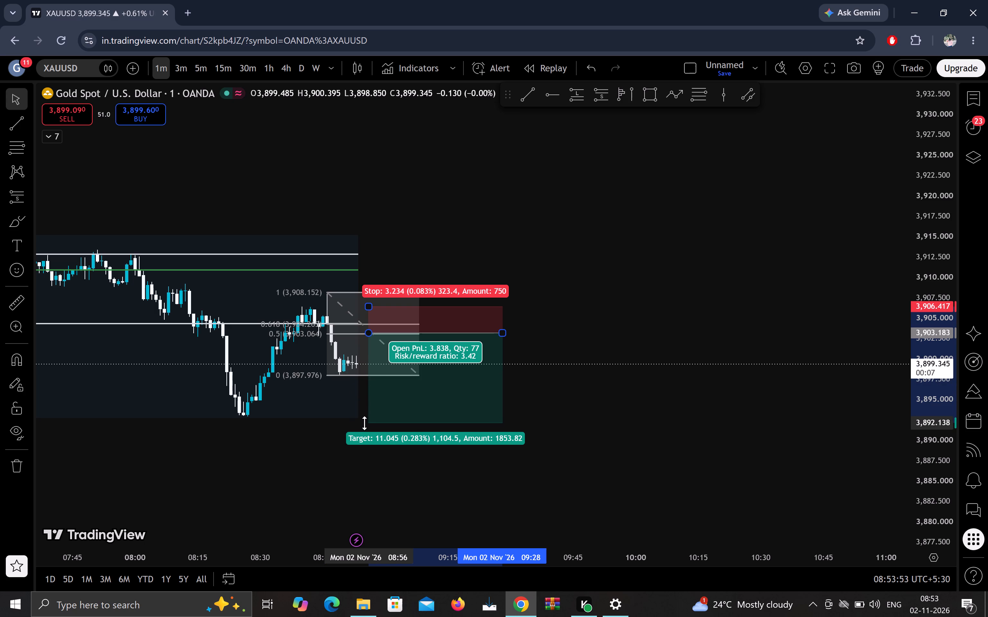
pyautogui.moveTo(364, 423); pyautogui.dragTo(364, 444)
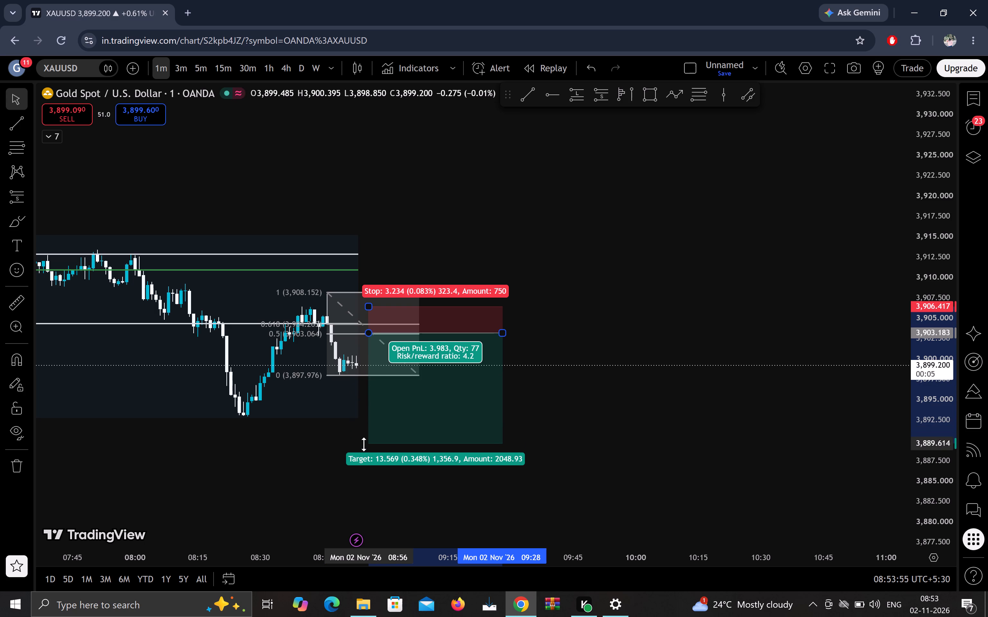
pyautogui.moveTo(364, 444); pyautogui.dragTo(354, 422)
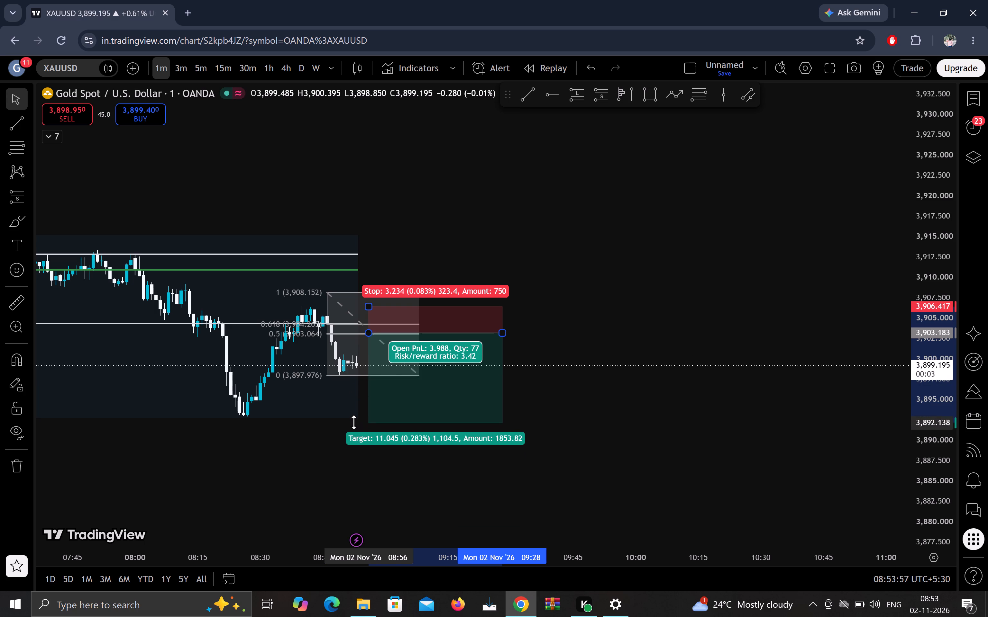
pyautogui.moveTo(354, 422); pyautogui.dragTo(352, 420)
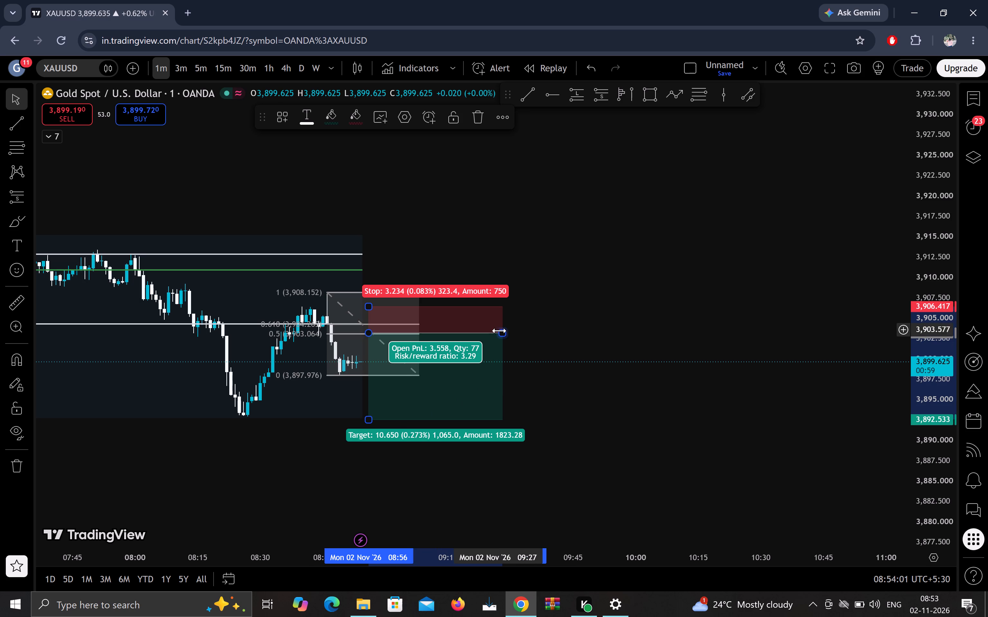
# Shorten the short position so that it ends at about 09:12.
pyautogui.moveTo(501, 334); pyautogui.dragTo(461, 329)
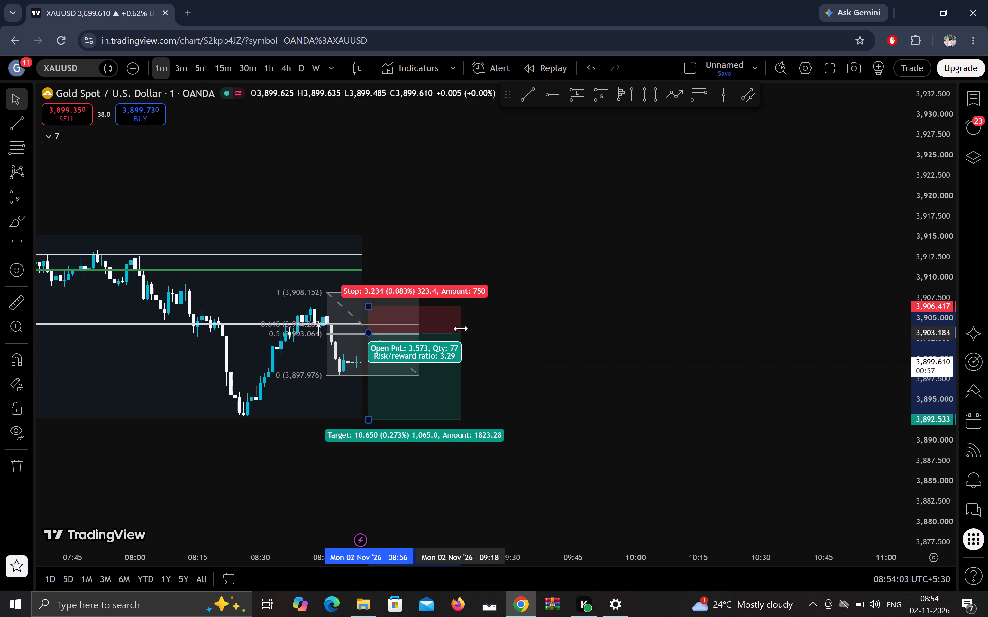
pyautogui.moveTo(461, 329); pyautogui.dragTo(437, 332)
pyautogui.click(498, 336)
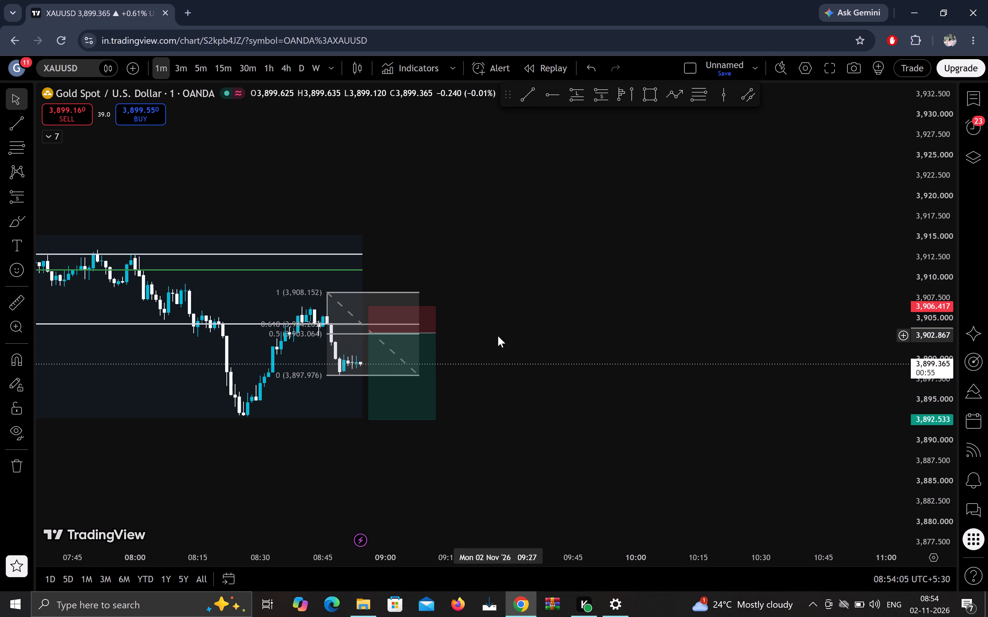
# Delete the Fib retracement beside the latest candles.
pyautogui.click(407, 293)
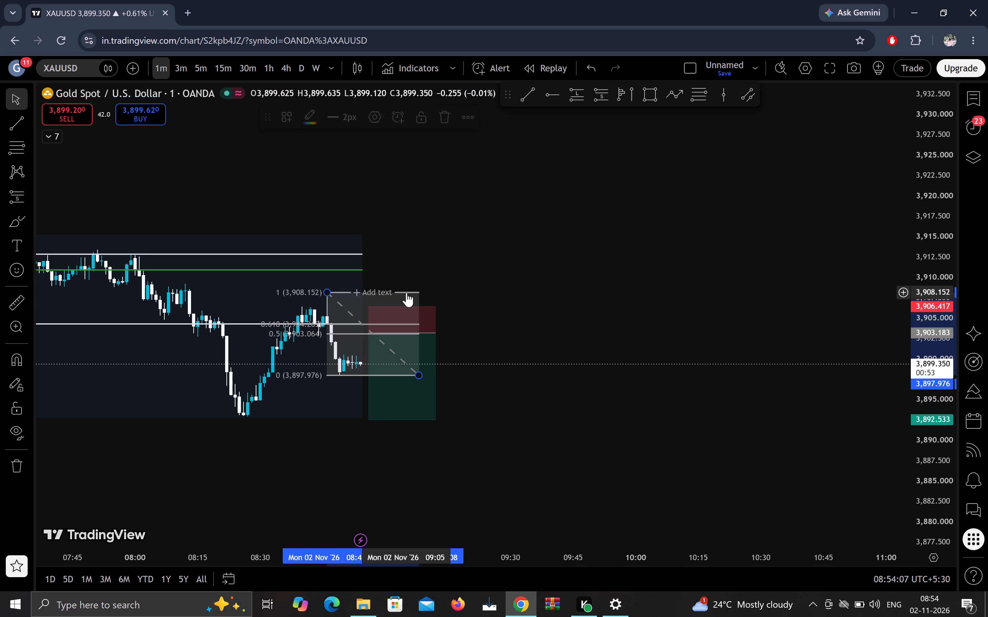
pyautogui.click(447, 126)
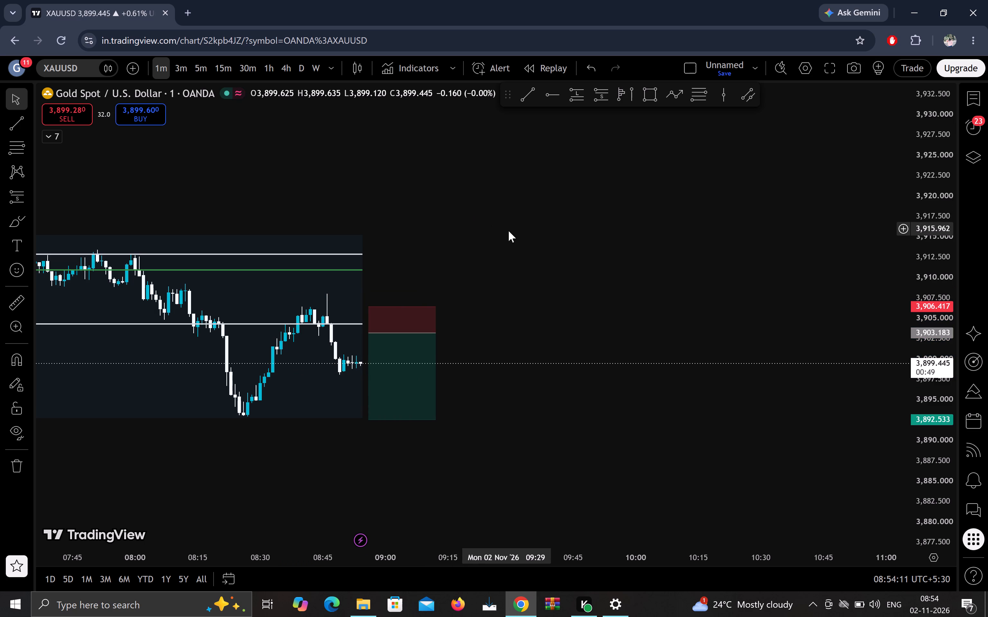
# Extend the short position's start back over the latest candles to about 08:51, keeping the entry near 3,903.18.
pyautogui.moveTo(366, 334); pyautogui.dragTo(356, 334)
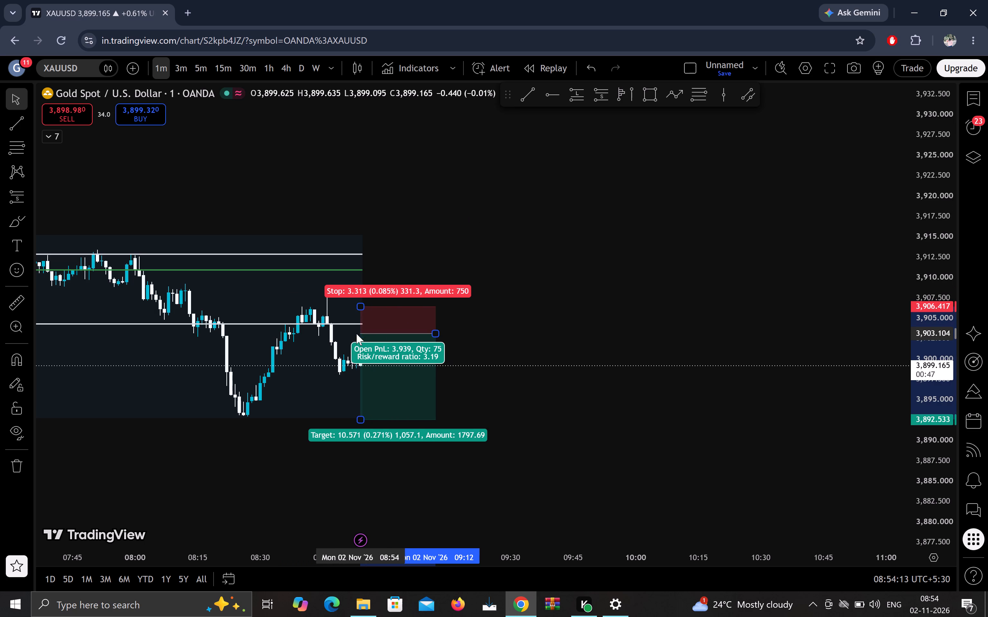
pyautogui.moveTo(356, 334); pyautogui.dragTo(348, 333)
pyautogui.click(533, 325)
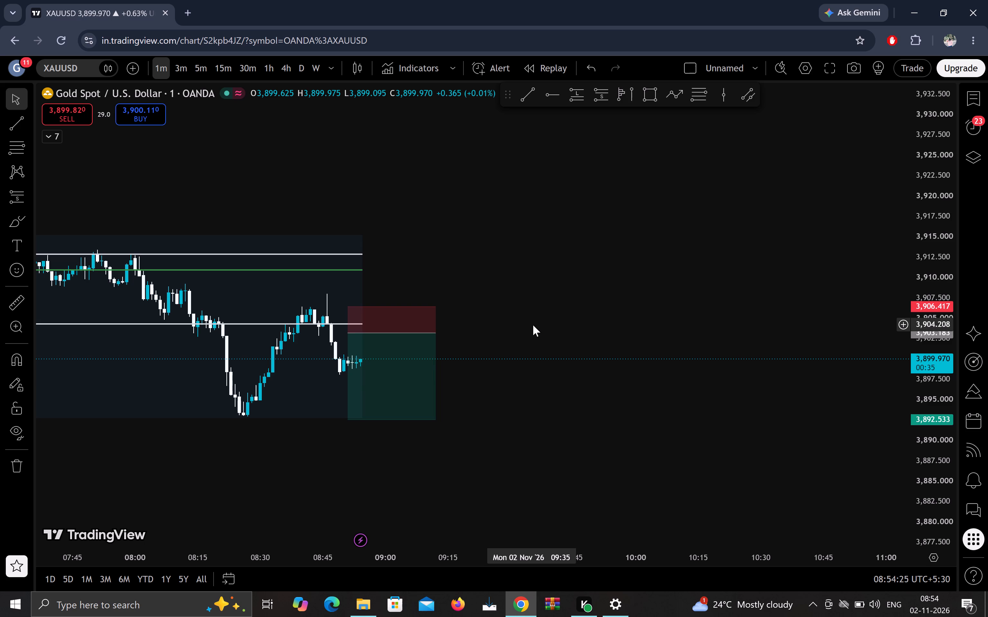
# Examine the short position against the 2 November price action and the volume profile.
pyautogui.scroll(2, 533, 325)
pyautogui.scroll(-4, 533, 325)
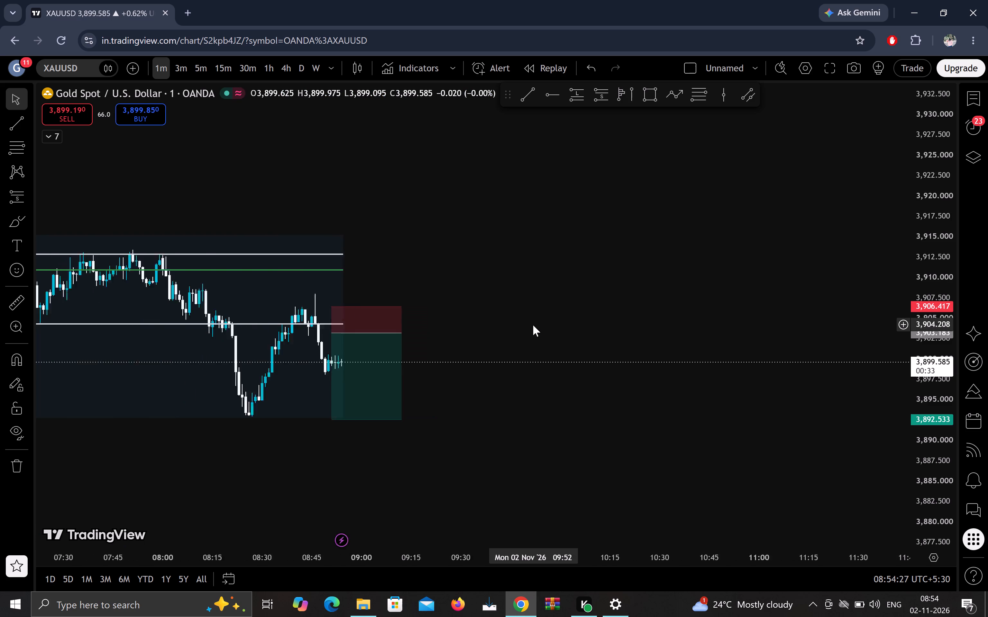
pyautogui.scroll(-7, 533, 325)
pyautogui.scroll(7, 533, 325)
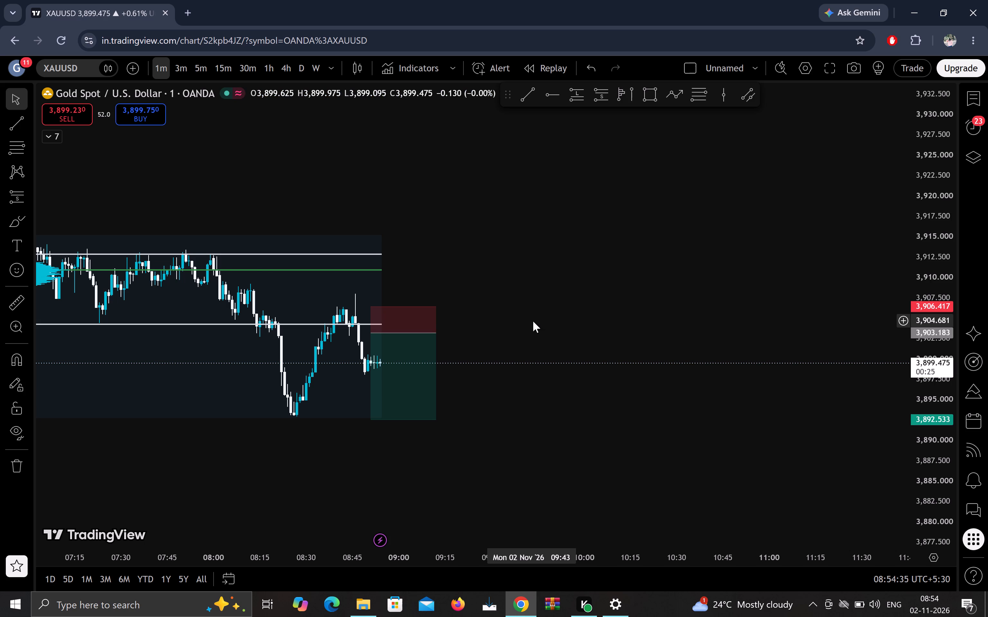
pyautogui.scroll(-6, 533, 321)
pyautogui.scroll(4, 533, 321)
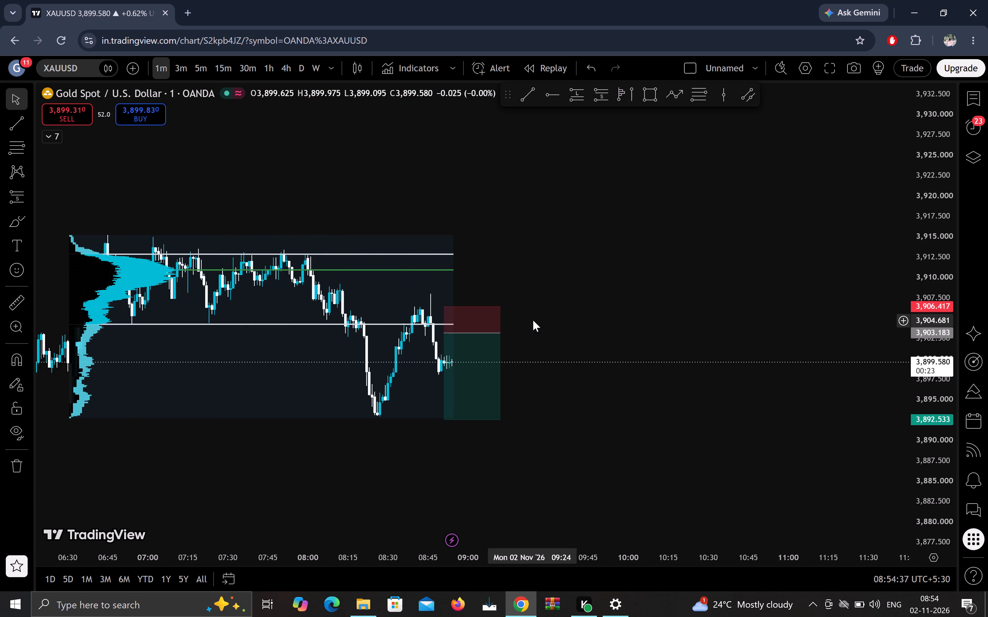
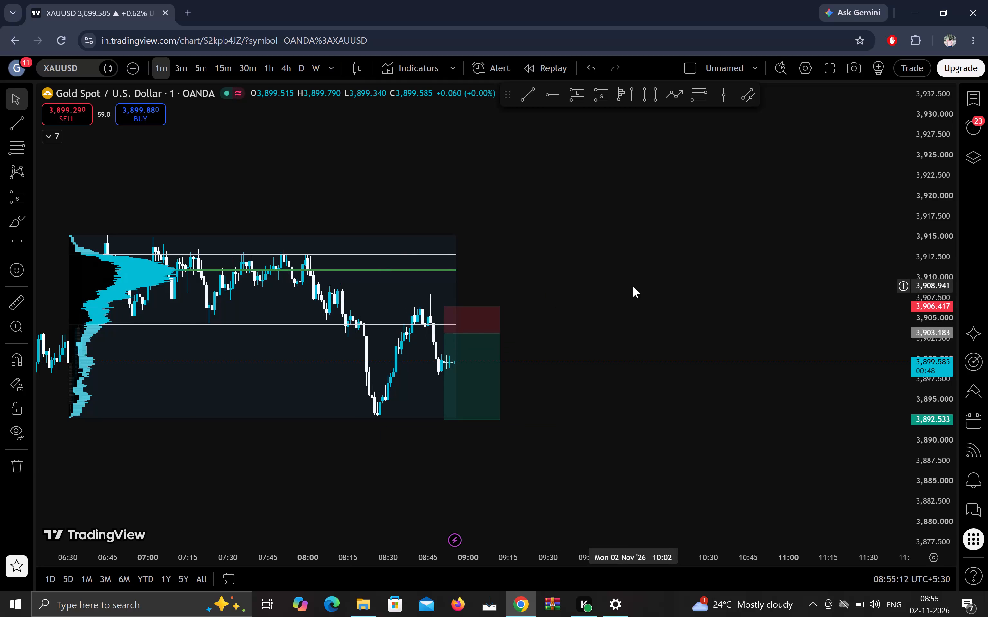
# Create a once-only alert for the XAUUSD price crossing 3,903.563, just above the short position's entry.
pyautogui.scroll(-8, 633, 286)
pyautogui.scroll(12, 633, 286)
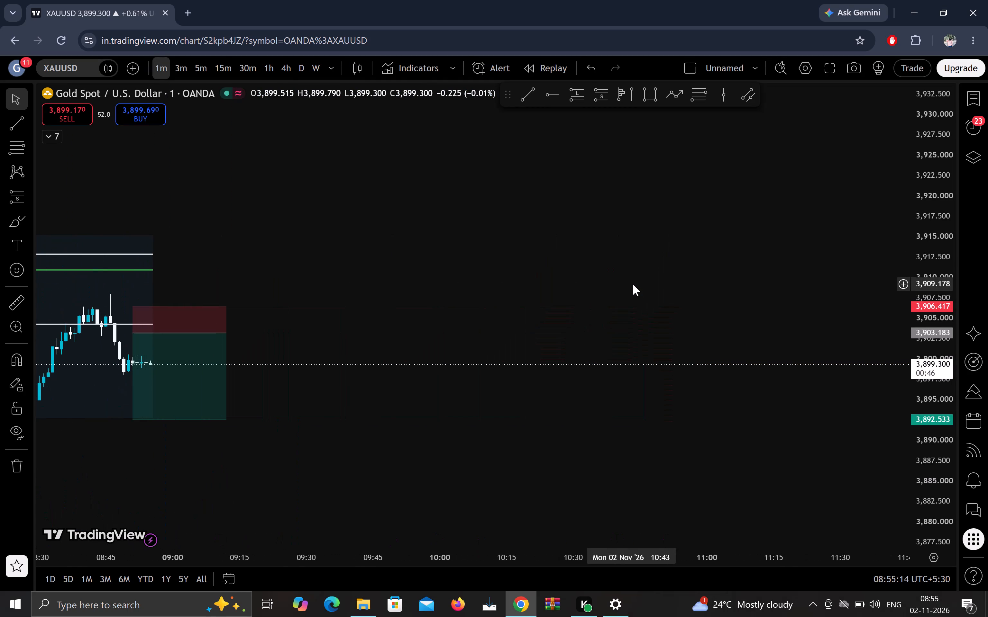
pyautogui.scroll(-9, 936, 332)
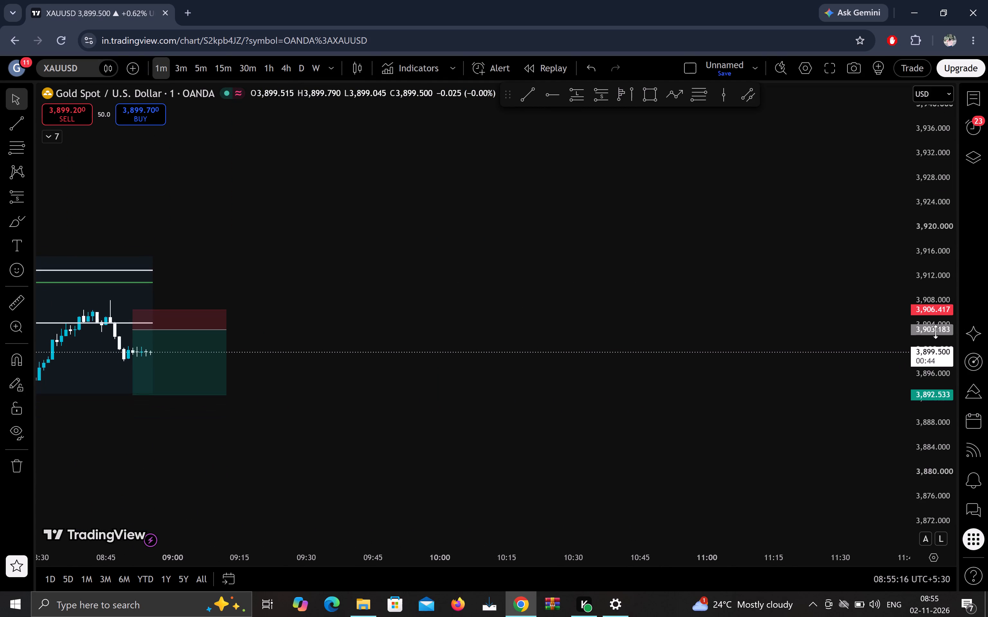
pyautogui.scroll(-3, 936, 332)
pyautogui.scroll(20, 936, 332)
pyautogui.scroll(15, 936, 332)
pyautogui.scroll(10, 938, 321)
pyautogui.scroll(-15, 938, 321)
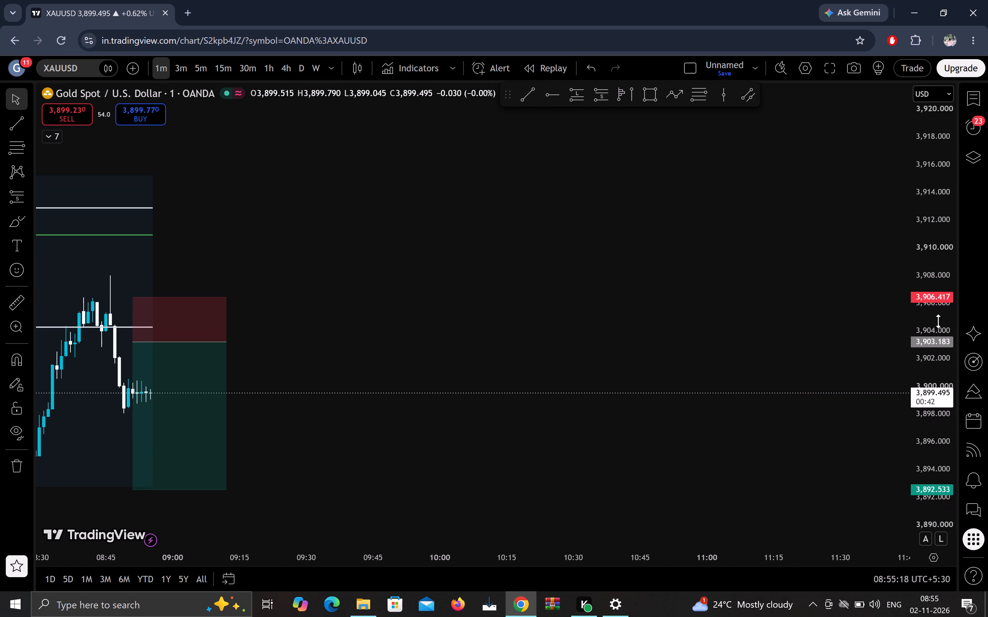
pyautogui.scroll(12, 447, 336)
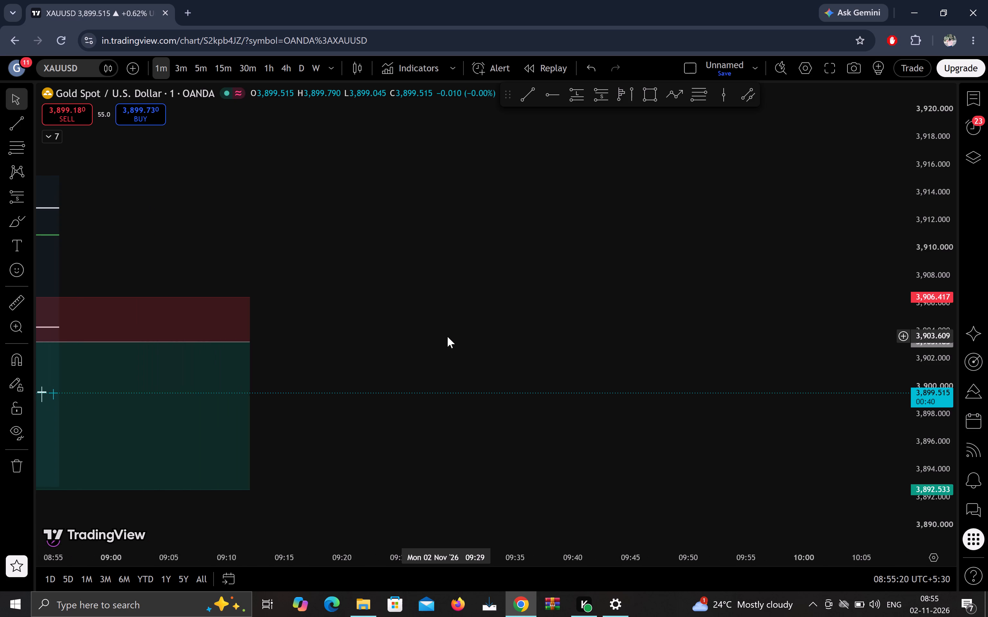
pyautogui.rightClick(407, 337)
pyautogui.moveTo(407, 337); pyautogui.dragTo(608, 342)
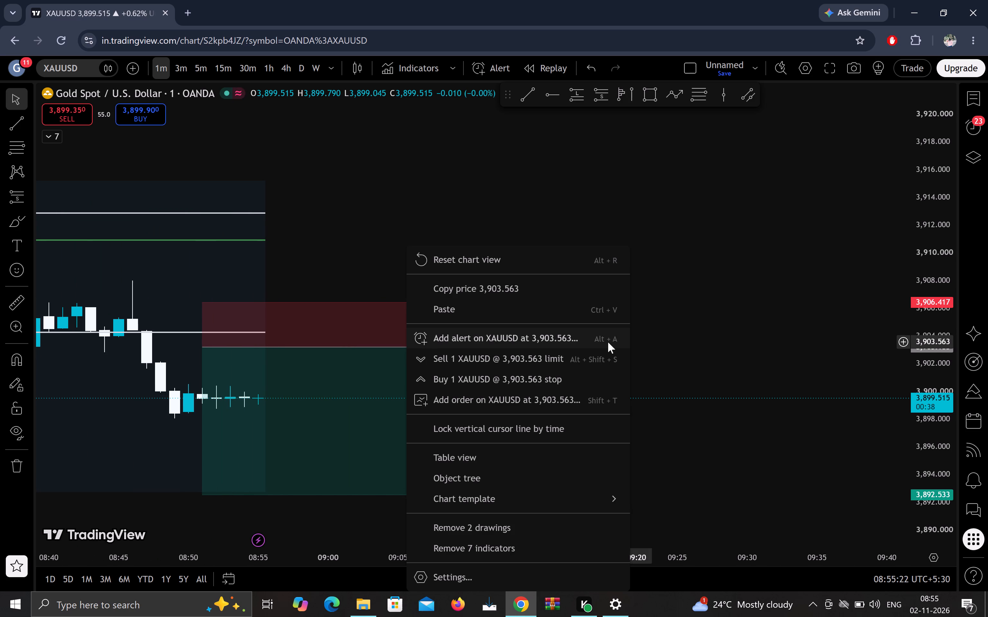
pyautogui.click(608, 342)
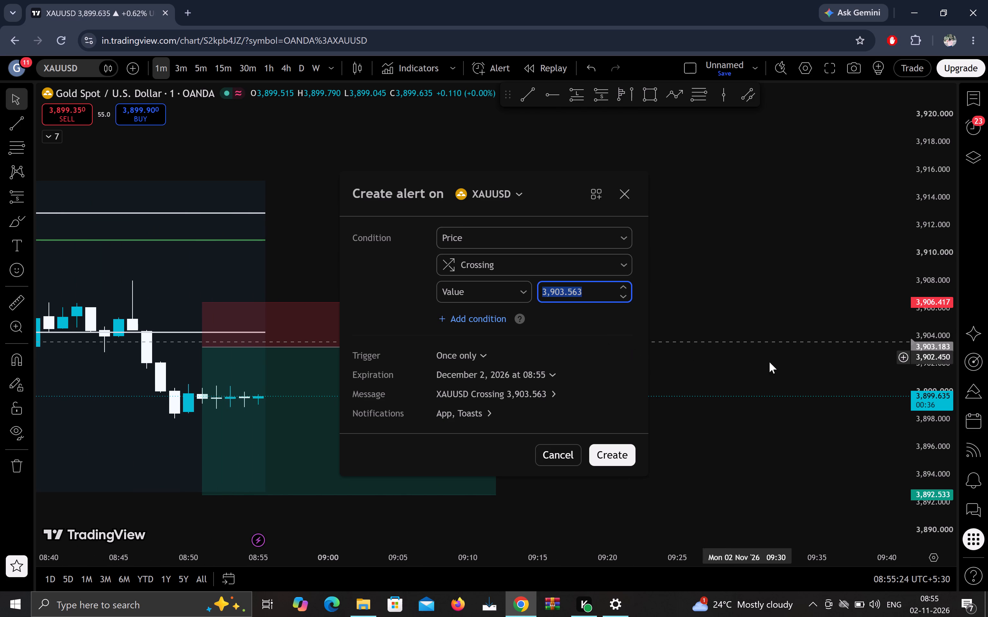
pyautogui.click(621, 449)
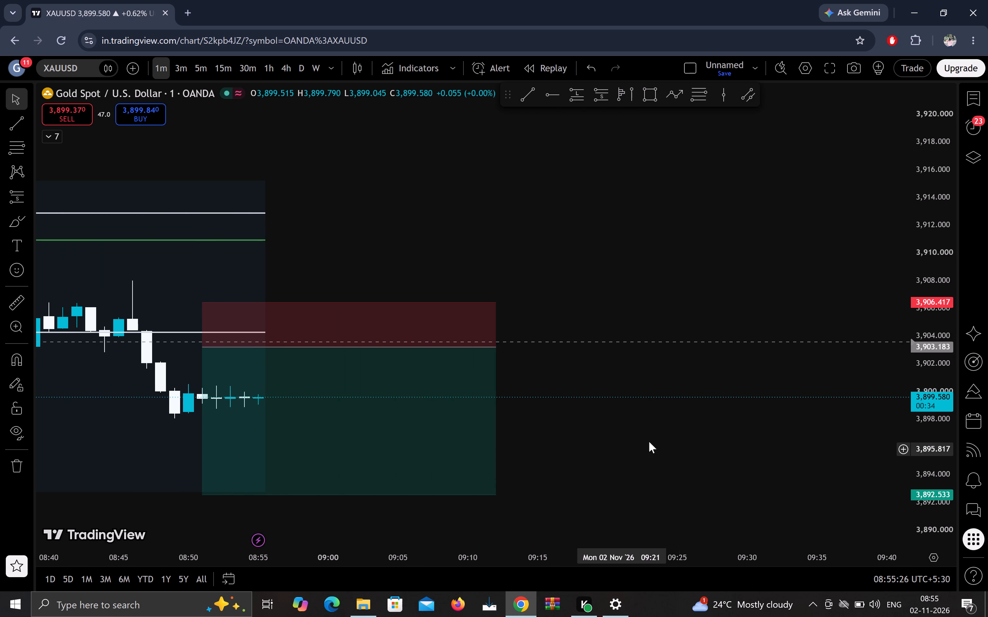
# Lower the XAUUSD crossing alert to about 3,902.4, just below the short position's entry level.
pyautogui.moveTo(629, 343); pyautogui.dragTo(629, 345)
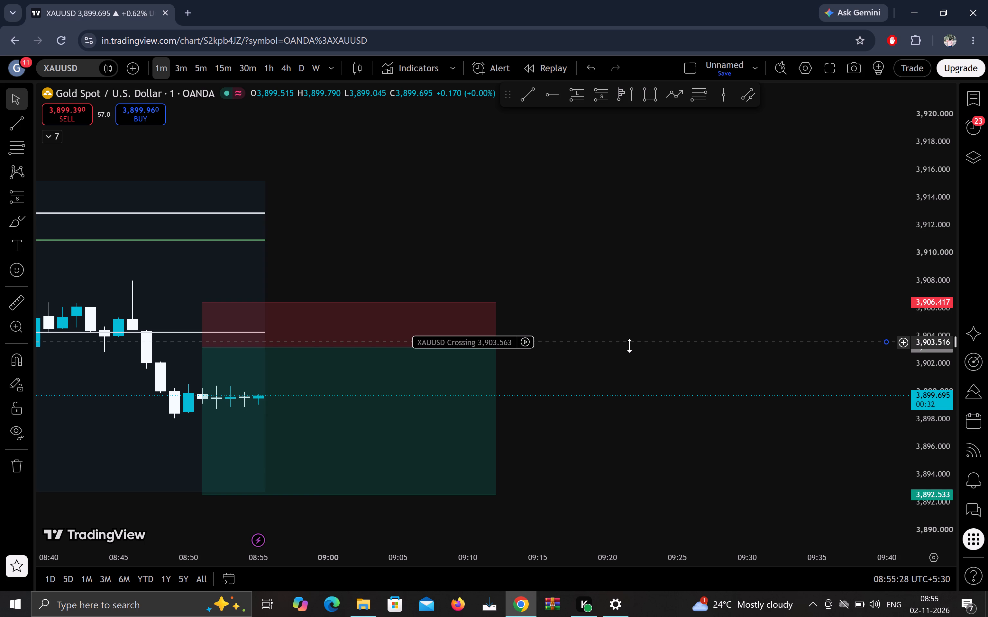
pyautogui.moveTo(629, 345); pyautogui.dragTo(626, 353)
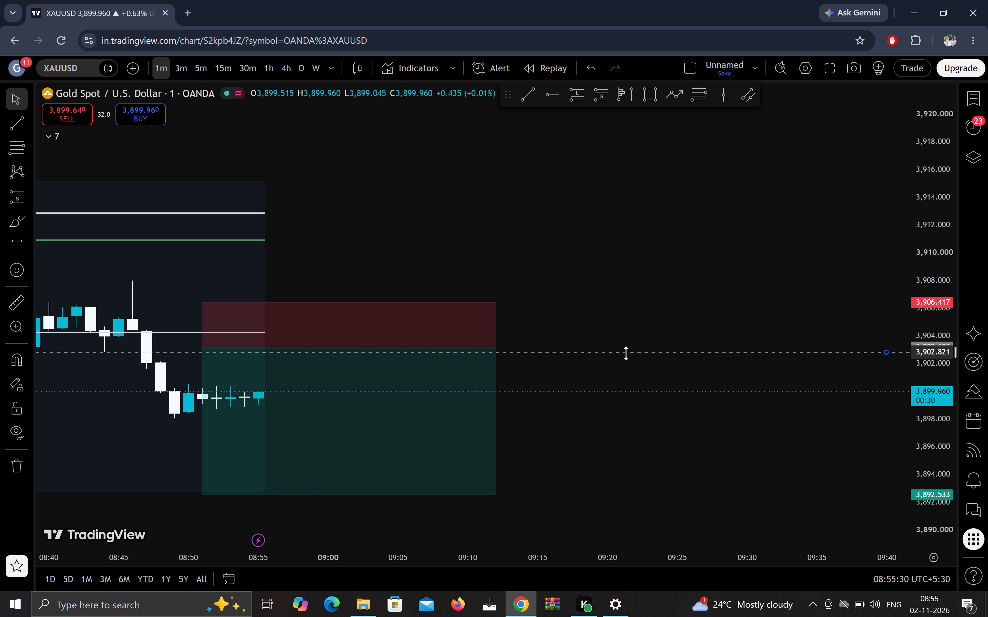
pyautogui.moveTo(626, 353); pyautogui.dragTo(625, 359)
pyautogui.click(666, 256)
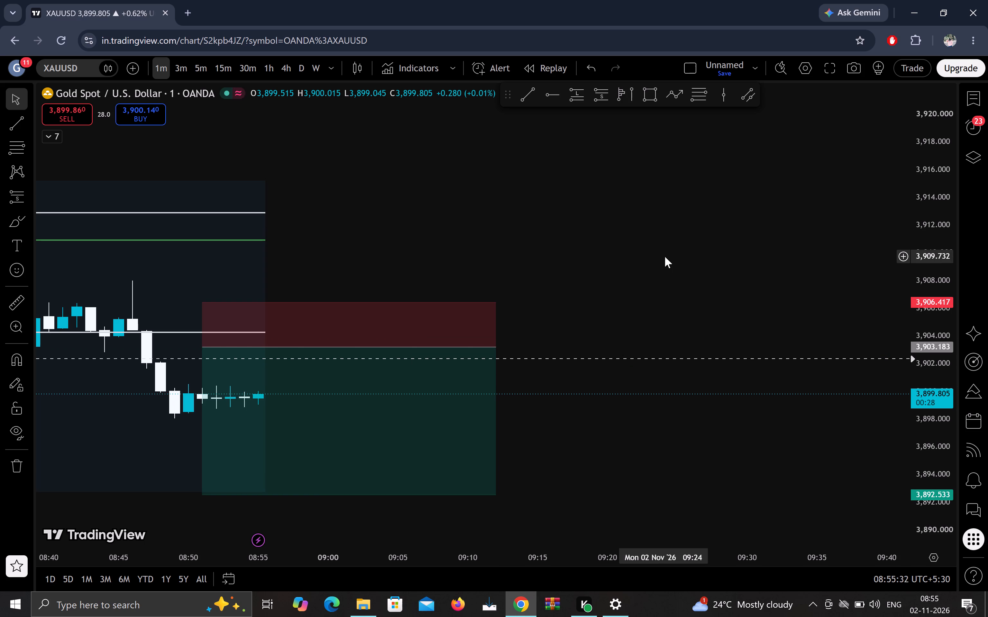
# Switch the chart's symbol to BTCUSD, Bitcoin / U.S. dollar spot crypto on Bitstamp.
pyautogui.rightClick(83, 69)
pyautogui.click(83, 69)
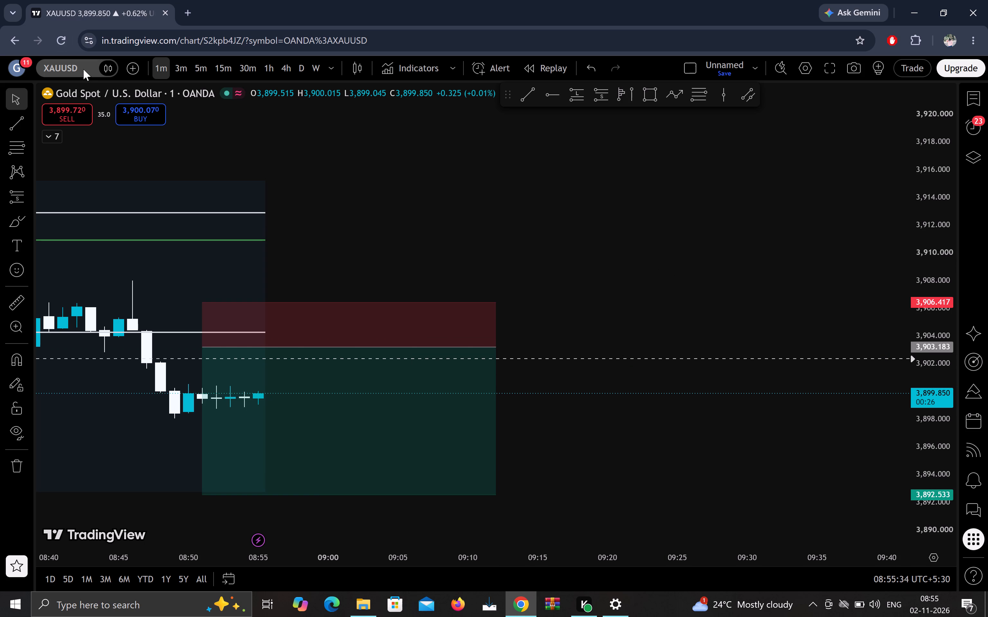
pyautogui.click(77, 67)
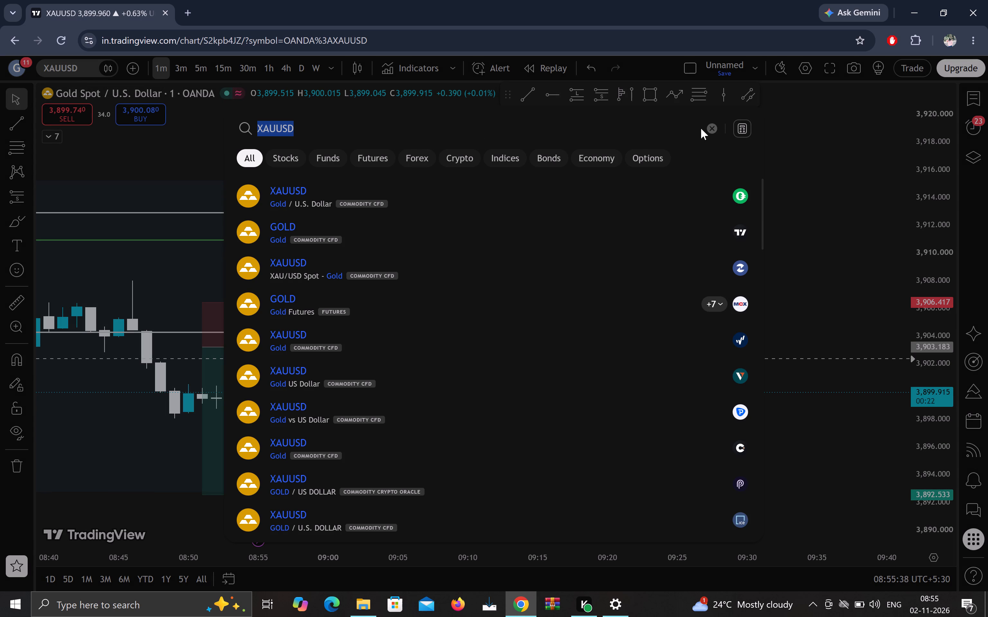
pyautogui.click(709, 128)
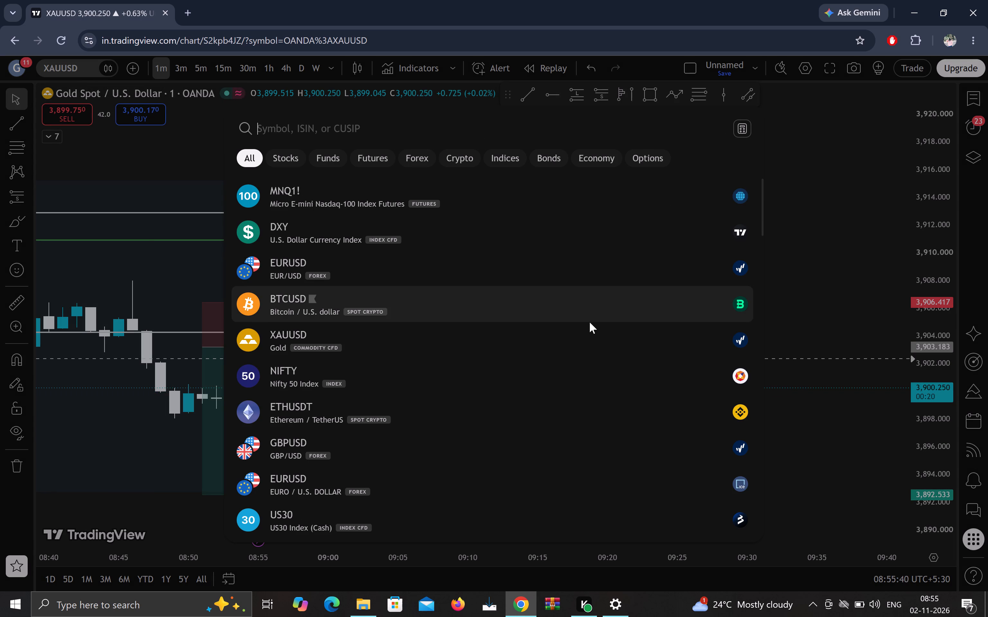
pyautogui.click(594, 314)
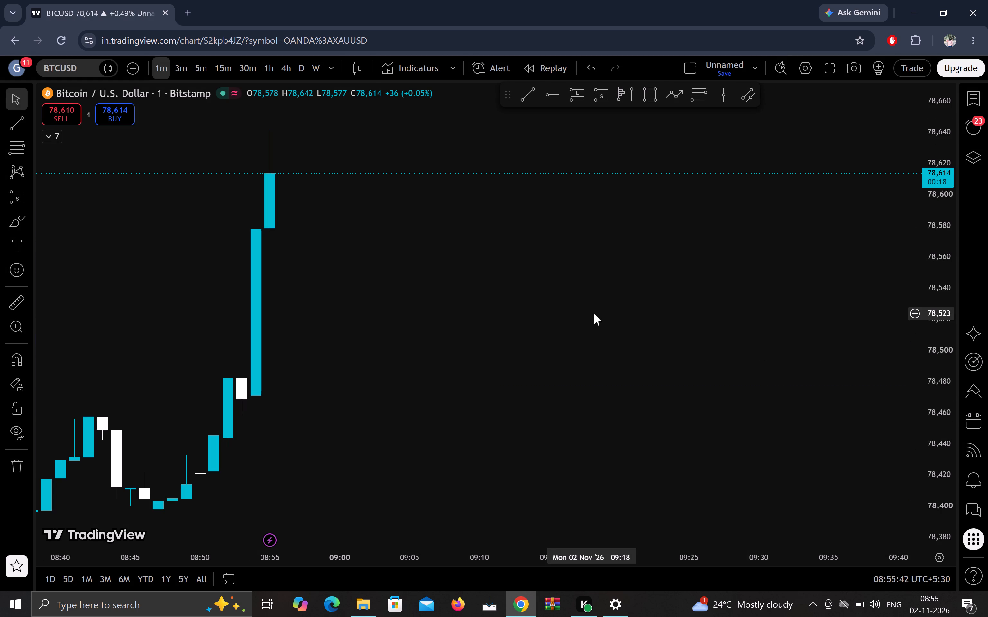
# Examine the BTCUSD 1-minute price action overnight into 2 November against the horizontal levels at 78,358 and 78,013.
pyautogui.scroll(20, 530, 389)
pyautogui.scroll(8, 530, 389)
pyautogui.scroll(-20, 530, 389)
pyautogui.scroll(-13, 530, 389)
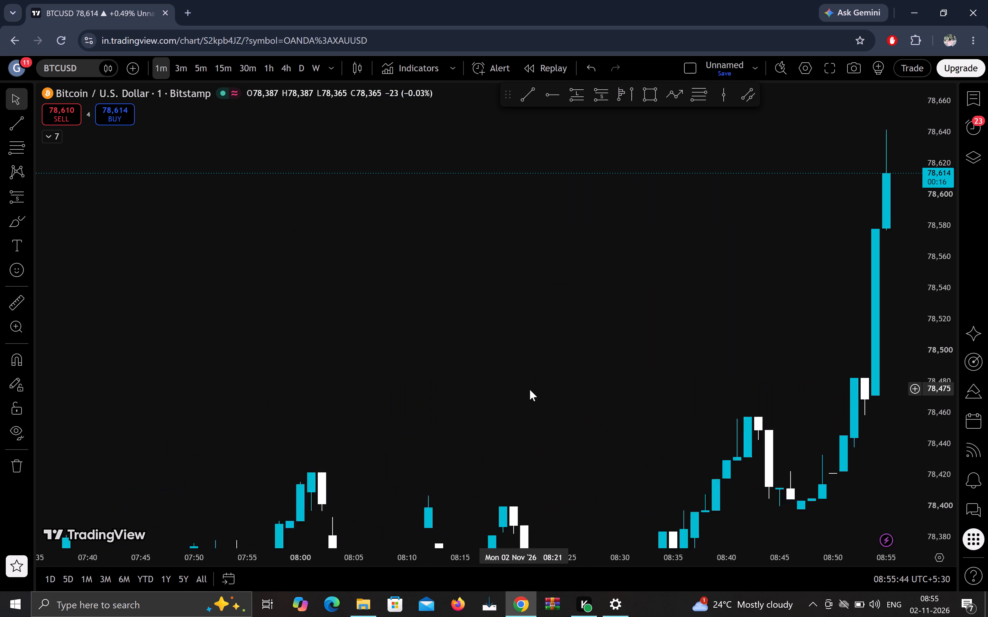
pyautogui.scroll(-8, 530, 389)
pyautogui.moveTo(717, 403); pyautogui.dragTo(609, 199)
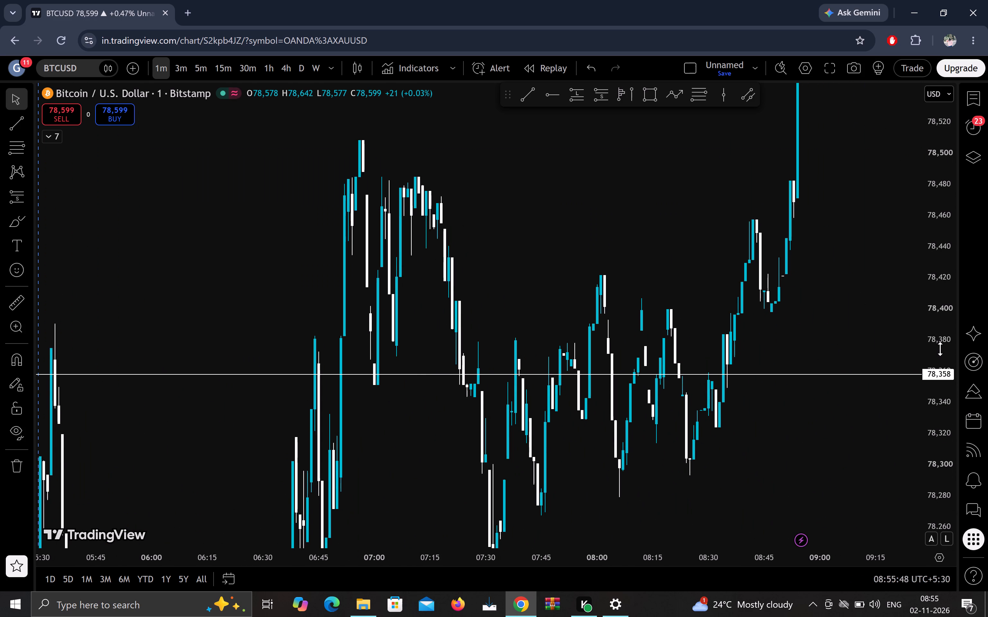
pyautogui.scroll(9, 940, 349)
pyautogui.scroll(-19, 940, 349)
pyautogui.scroll(-16, 938, 368)
pyautogui.scroll(-8, 936, 374)
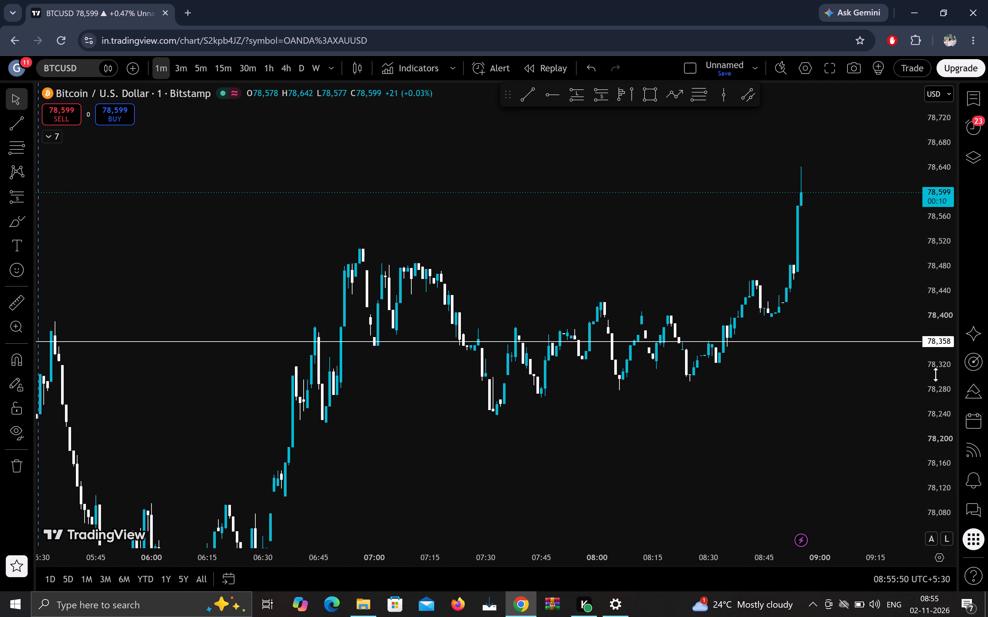
pyautogui.scroll(-14, 936, 374)
pyautogui.scroll(20, 935, 373)
pyautogui.scroll(8, 935, 373)
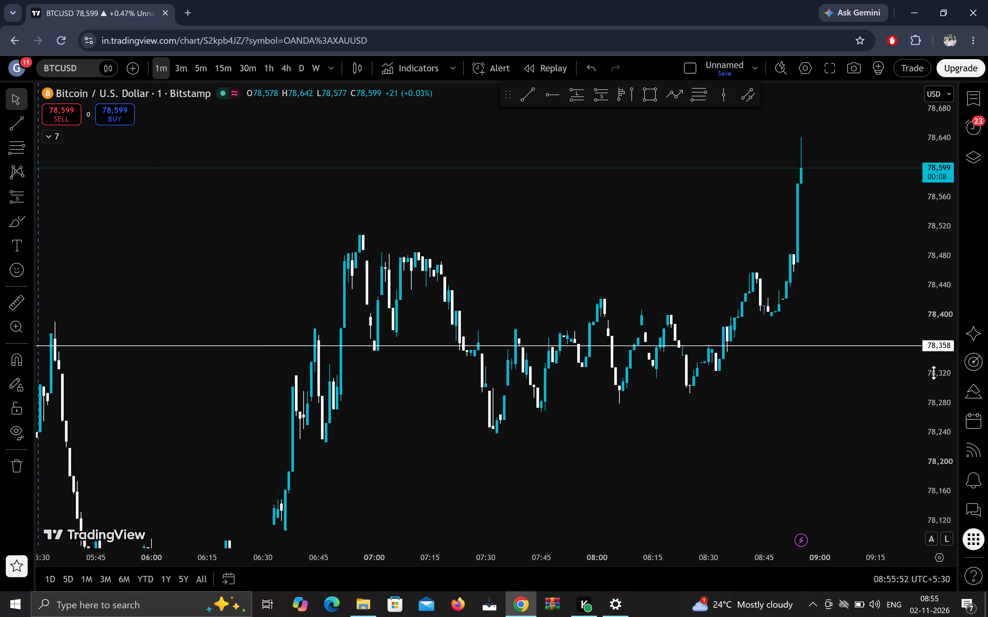
pyautogui.scroll(6, 545, 421)
pyautogui.scroll(-18, 545, 421)
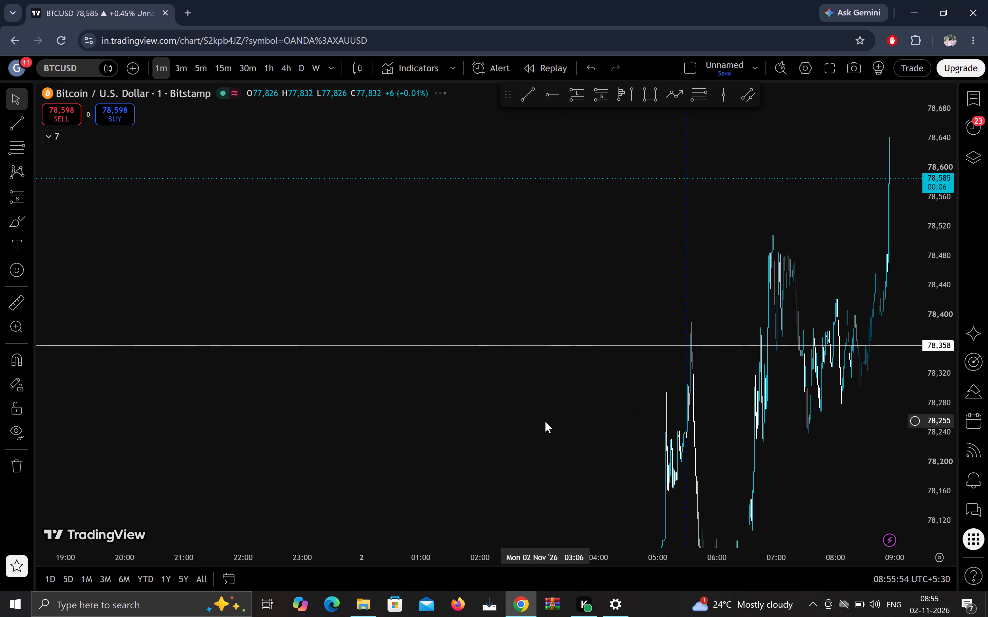
pyautogui.moveTo(767, 423); pyautogui.dragTo(525, 239)
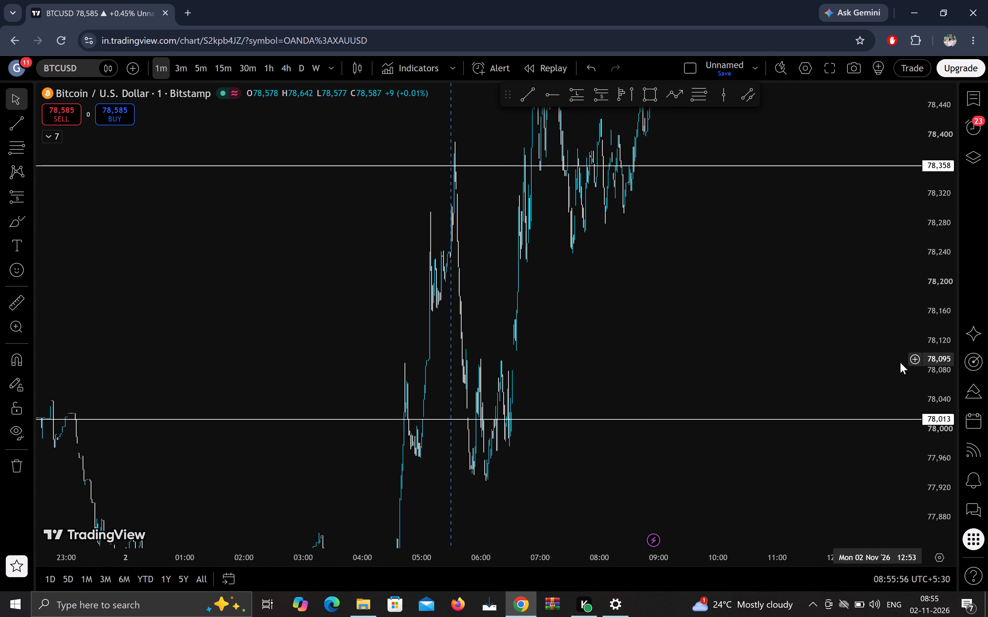
pyautogui.scroll(18, 936, 373)
pyautogui.scroll(-20, 936, 373)
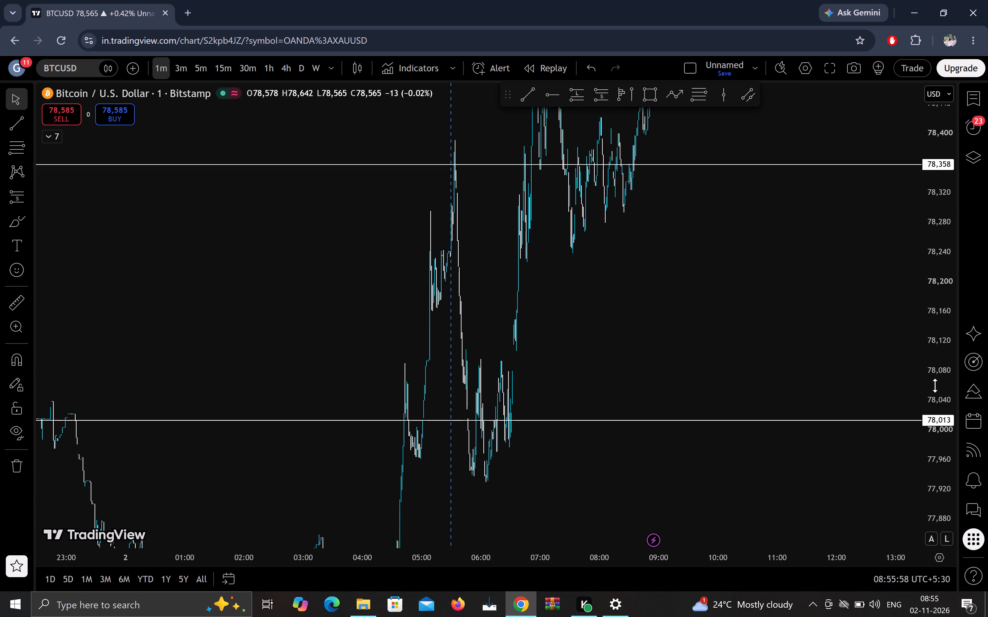
pyautogui.scroll(-10, 935, 385)
pyautogui.scroll(-14, 933, 399)
pyautogui.scroll(-9, 927, 411)
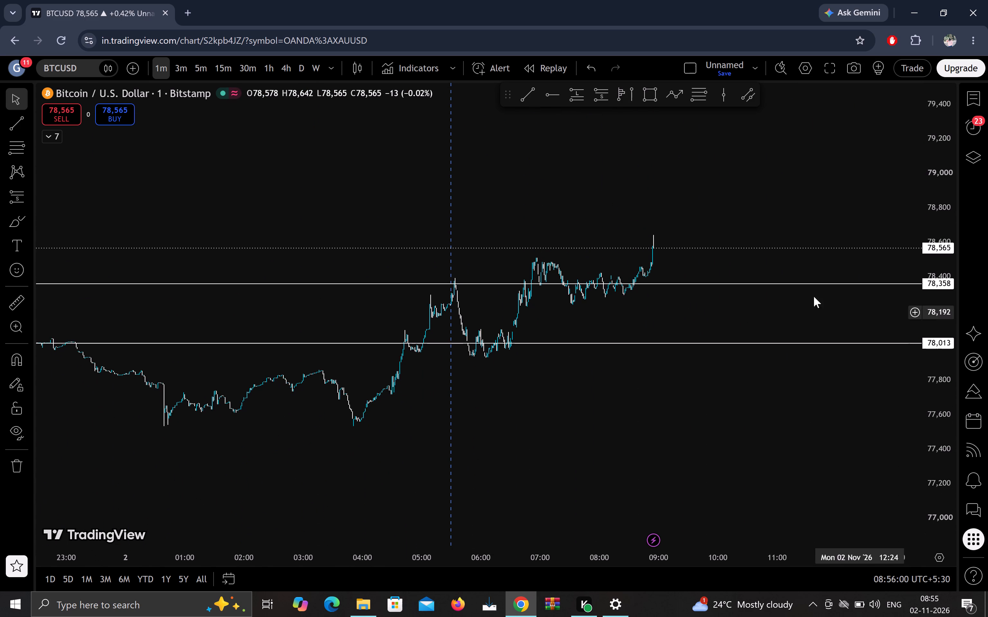
pyautogui.moveTo(832, 189); pyautogui.dragTo(819, 241)
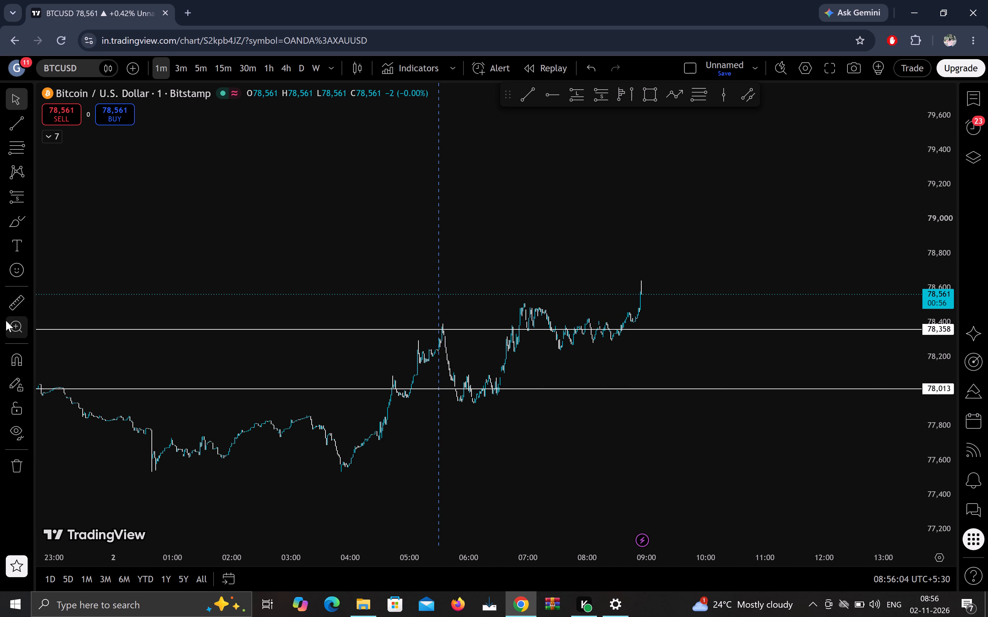
# Draw a volume profile over the BTCUSD price action from 05:30 on 2 November to the latest candle at 08:56.
pyautogui.click(615, 96)
pyautogui.click(440, 350)
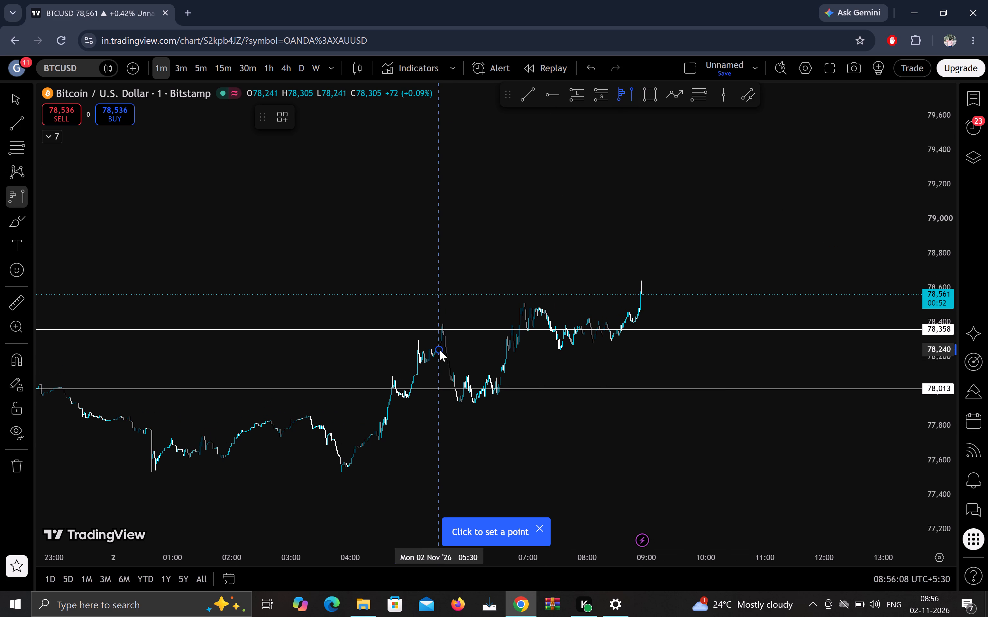
pyautogui.click(657, 335)
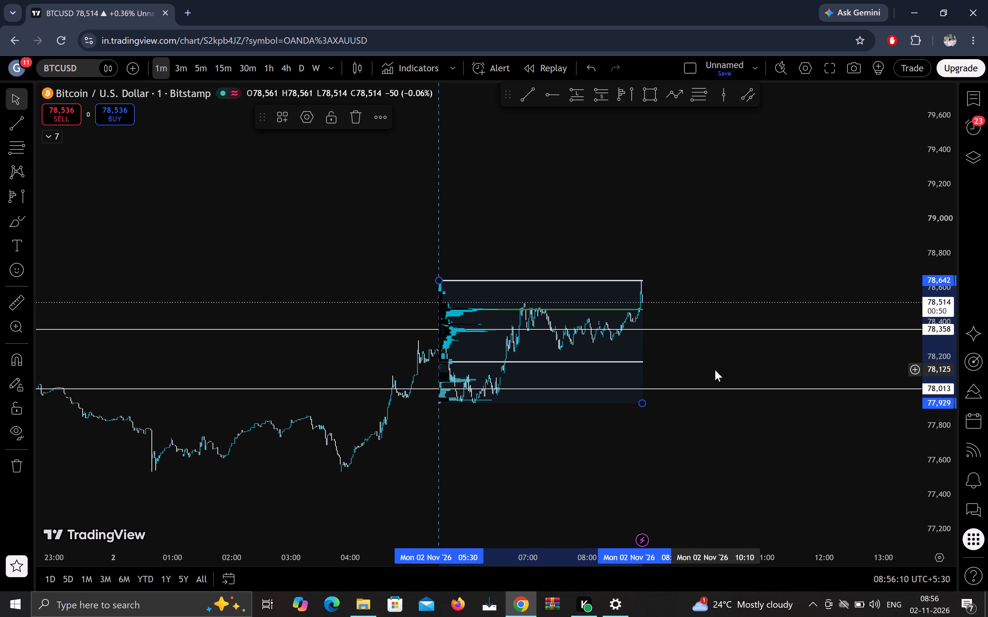
# Examine the BTCUSD volume profile and its value levels against the 2 November candles and the horizontal levels.
pyautogui.scroll(-2, 715, 370)
pyautogui.scroll(6, 715, 370)
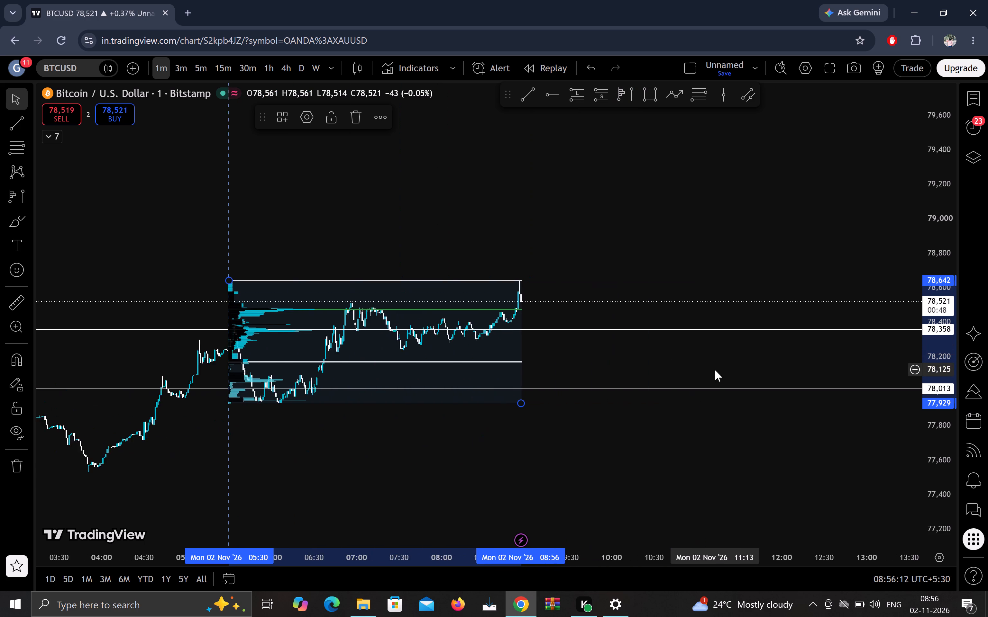
pyautogui.scroll(3, 715, 370)
pyautogui.hscroll(1, 715, 370)
pyautogui.scroll(1, 715, 370)
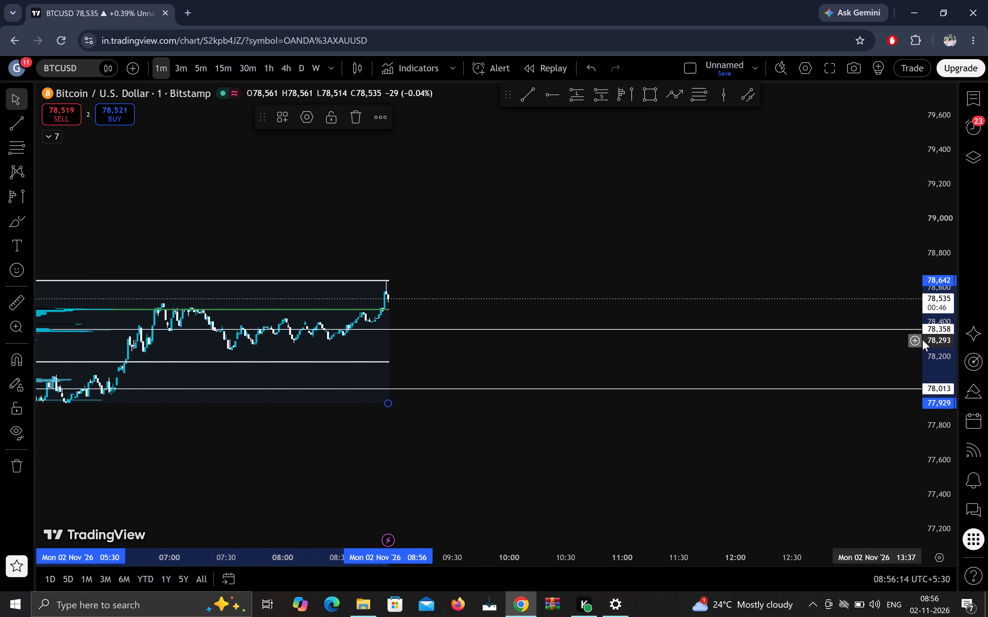
pyautogui.scroll(-3, 938, 339)
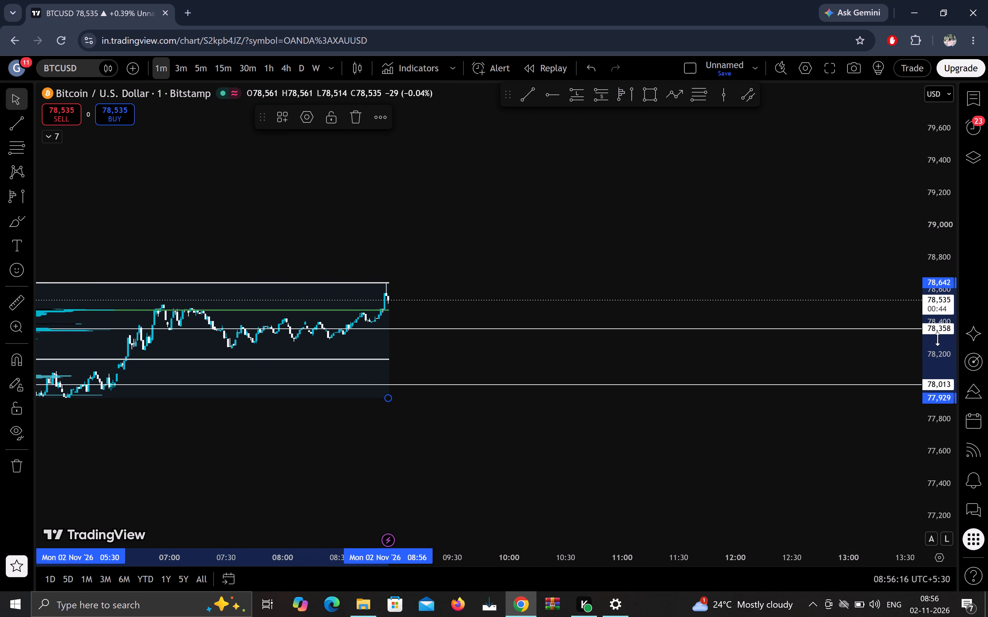
pyautogui.scroll(-5, 938, 339)
pyautogui.scroll(20, 938, 339)
pyautogui.scroll(20, 938, 339)
pyautogui.scroll(3, 938, 339)
pyautogui.scroll(-9, 938, 339)
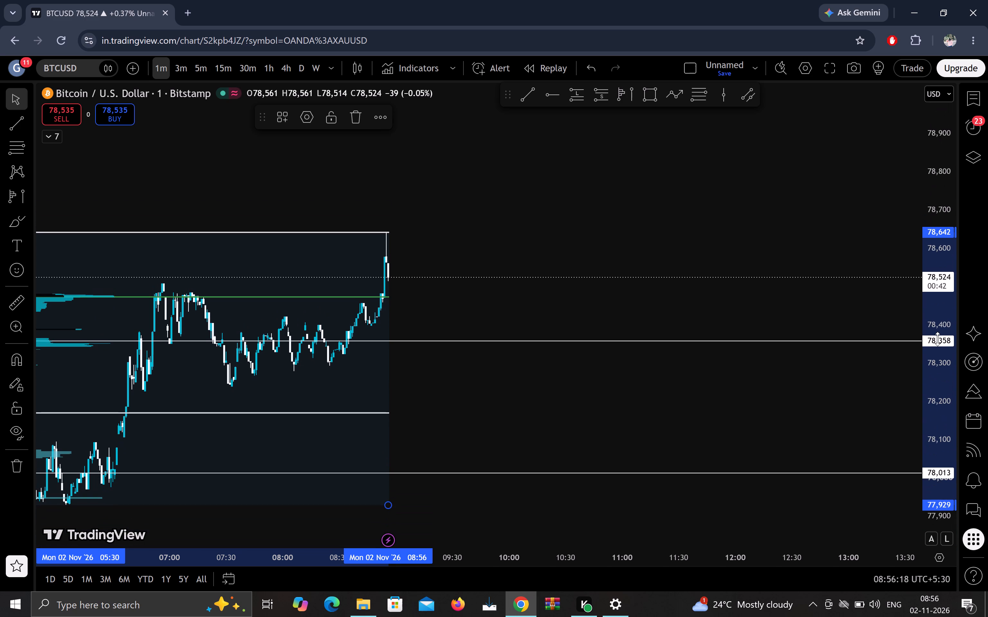
pyautogui.moveTo(506, 422); pyautogui.dragTo(730, 378)
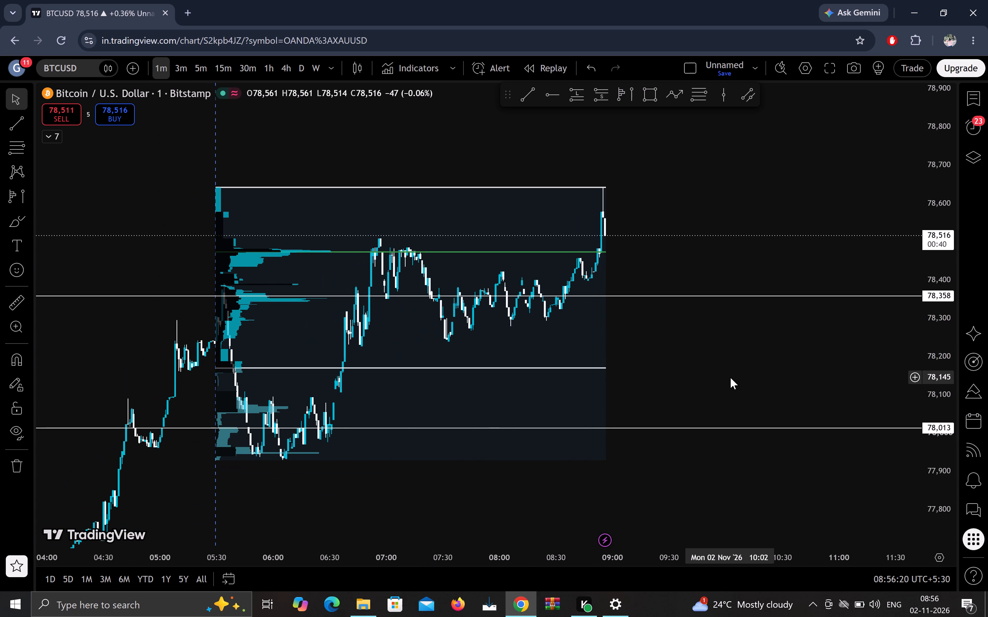
# Measure the price move from the profile's lower white line at about 06:37 up to its green line at 07:07.
pyautogui.click(6, 308)
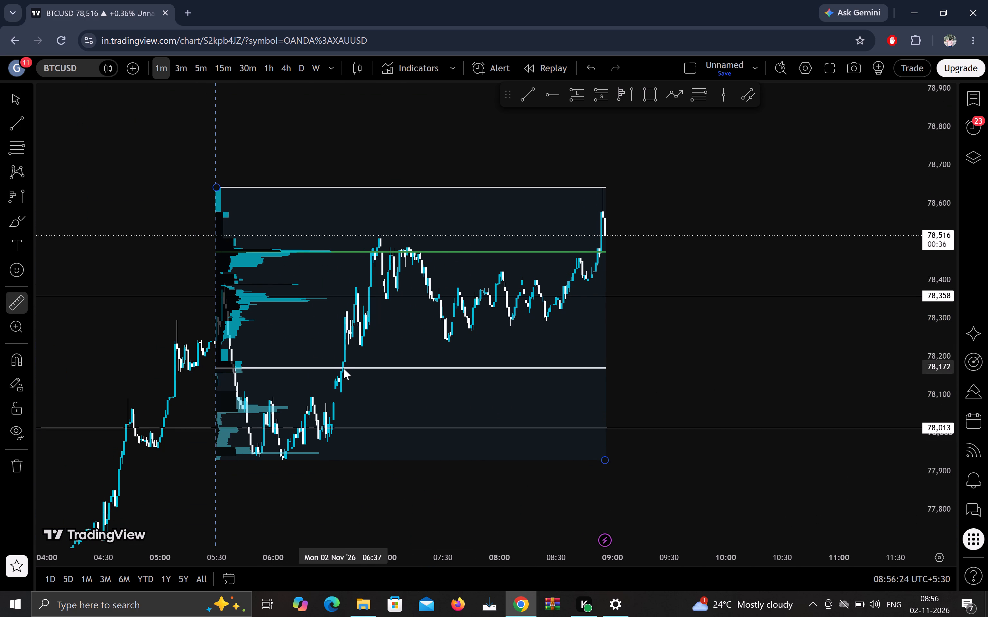
pyautogui.click(344, 369)
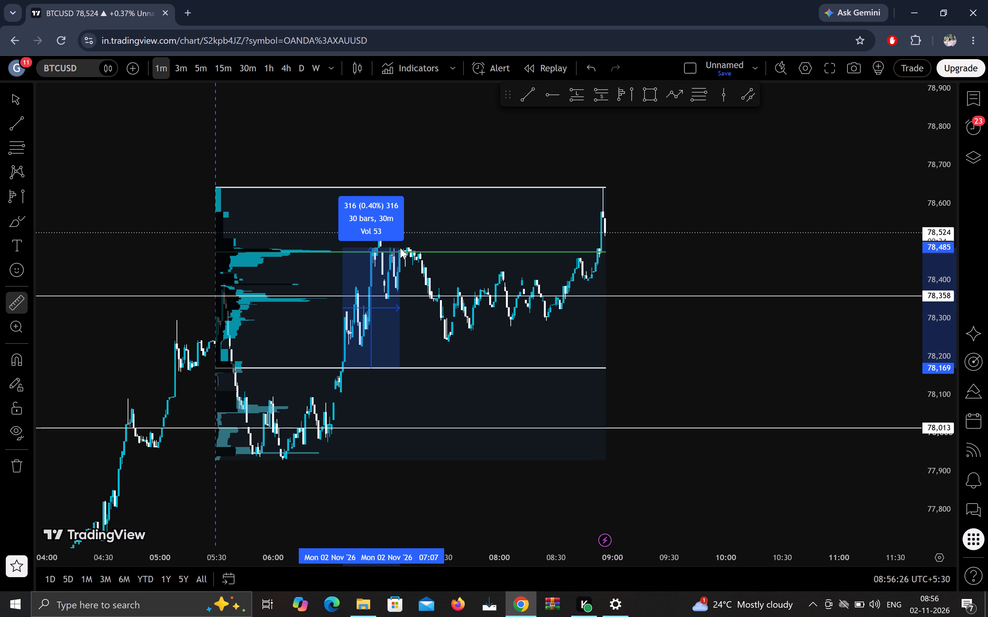
pyautogui.click(400, 253)
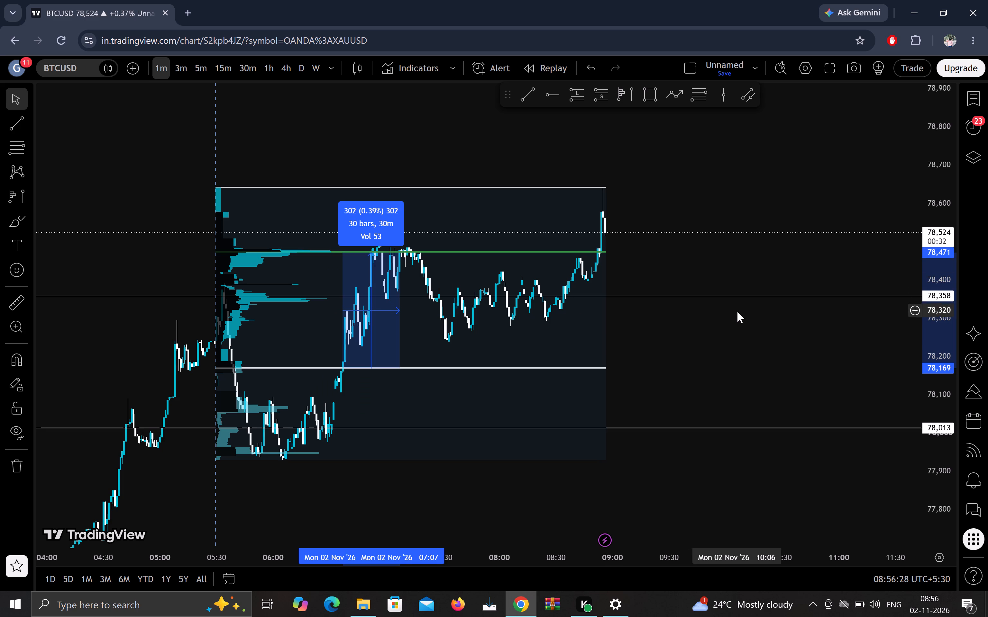
pyautogui.click(731, 334)
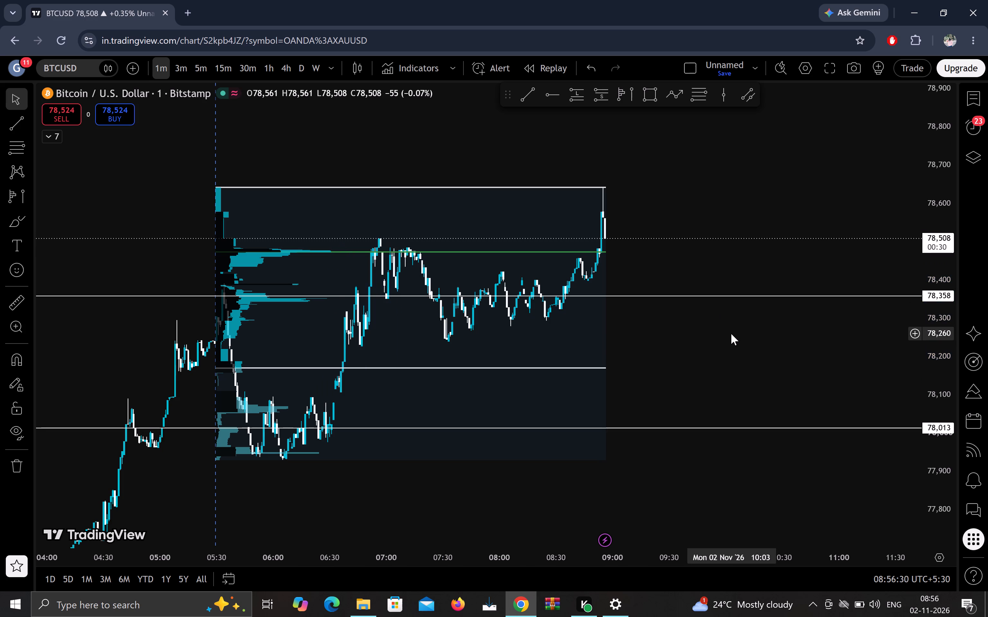
# Move the upper horizontal level at 78,358 to 78,647, at the tip of the 30 October midday spike.
pyautogui.click(731, 332)
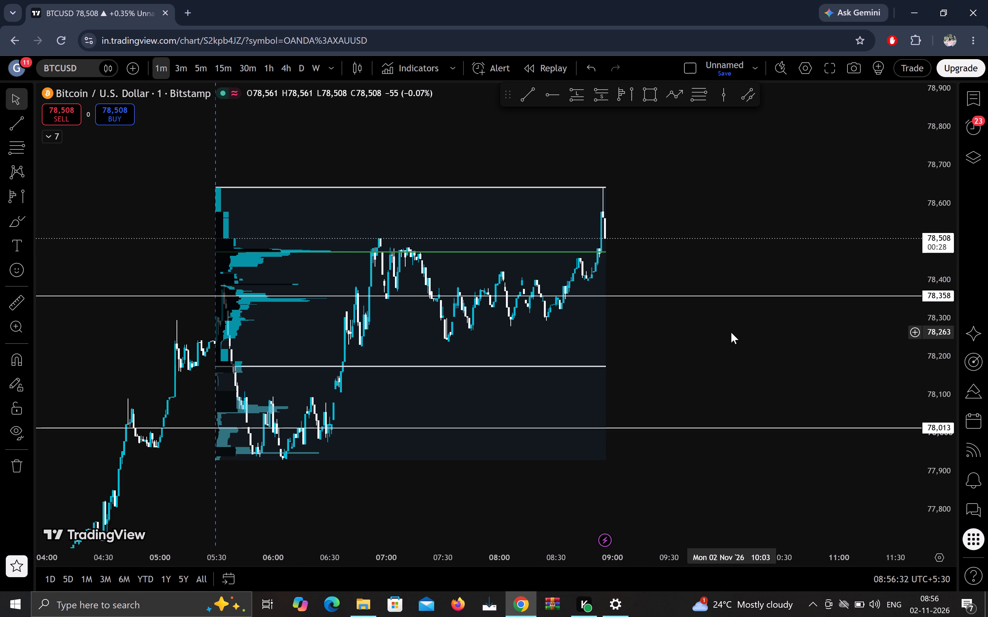
pyautogui.scroll(1, 731, 332)
pyautogui.scroll(-1, 731, 332)
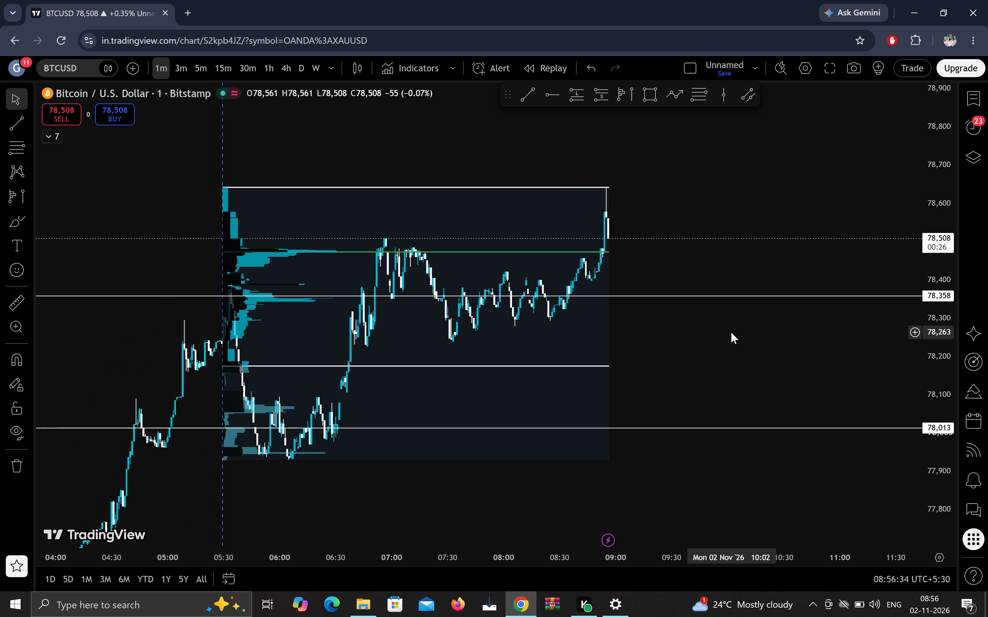
pyautogui.scroll(4, 731, 332)
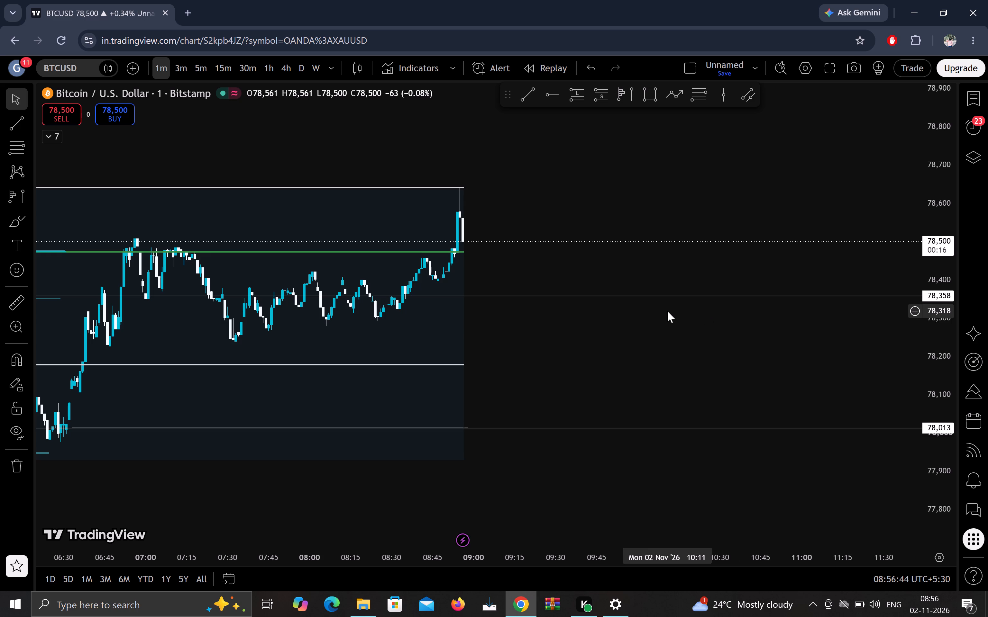
pyautogui.scroll(-20, 667, 311)
pyautogui.scroll(-8, 667, 311)
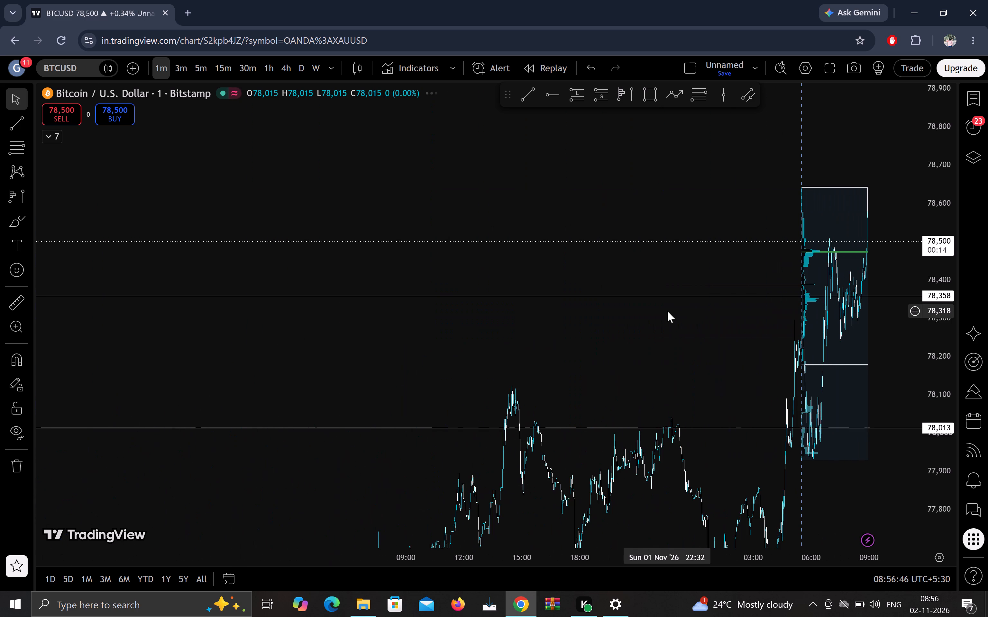
pyautogui.scroll(-12, 667, 311)
pyautogui.moveTo(453, 318); pyautogui.dragTo(987, 358)
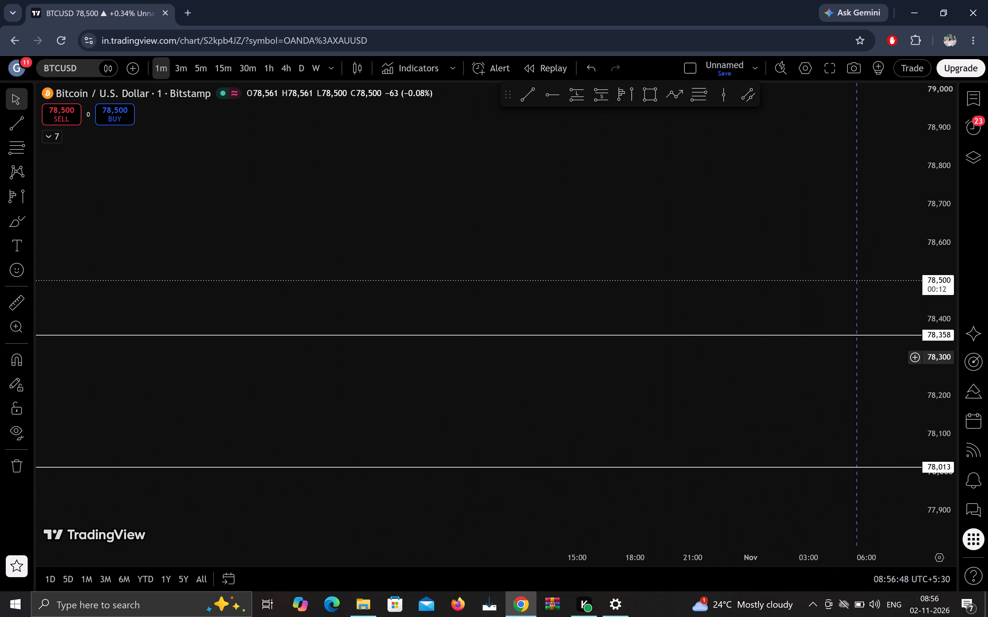
pyautogui.moveTo(490, 408); pyautogui.dragTo(686, 385)
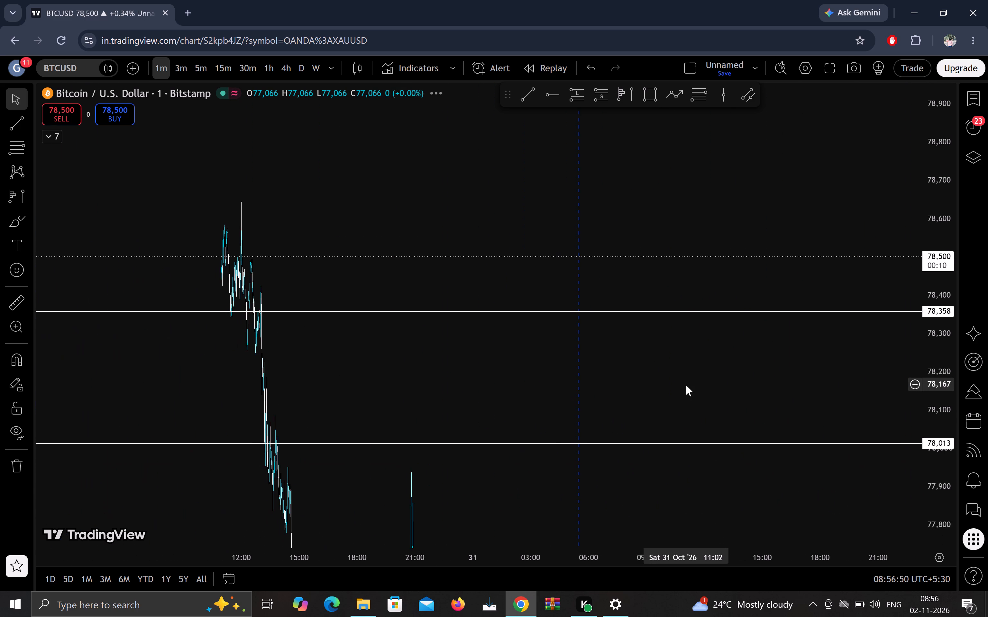
pyautogui.moveTo(458, 307); pyautogui.dragTo(459, 305)
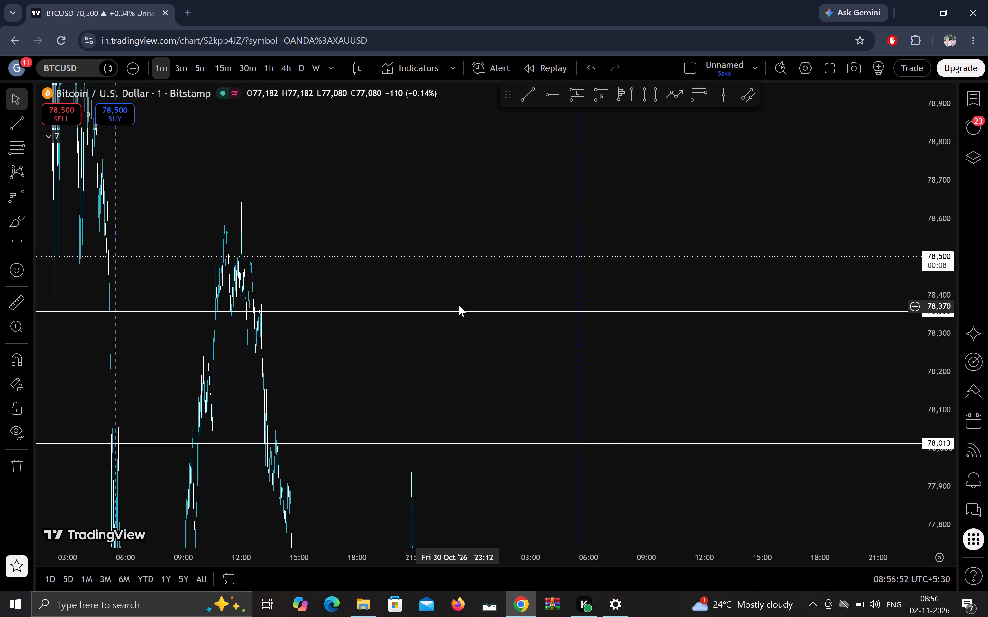
pyautogui.moveTo(459, 305); pyautogui.dragTo(484, 279)
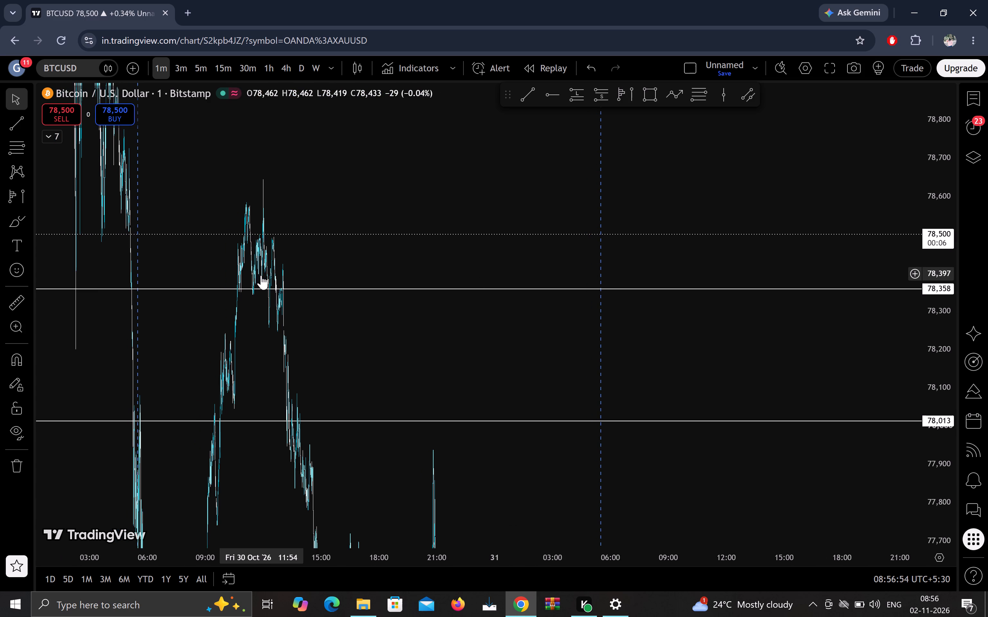
pyautogui.click(261, 286)
pyautogui.moveTo(261, 289); pyautogui.dragTo(334, 178)
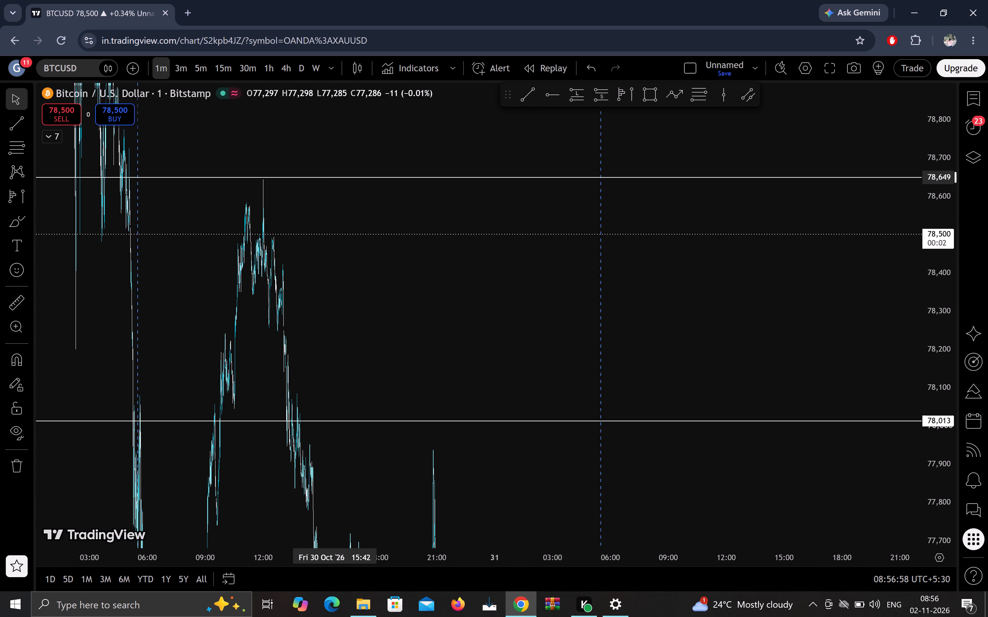
pyautogui.moveTo(334, 178); pyautogui.dragTo(334, 178)
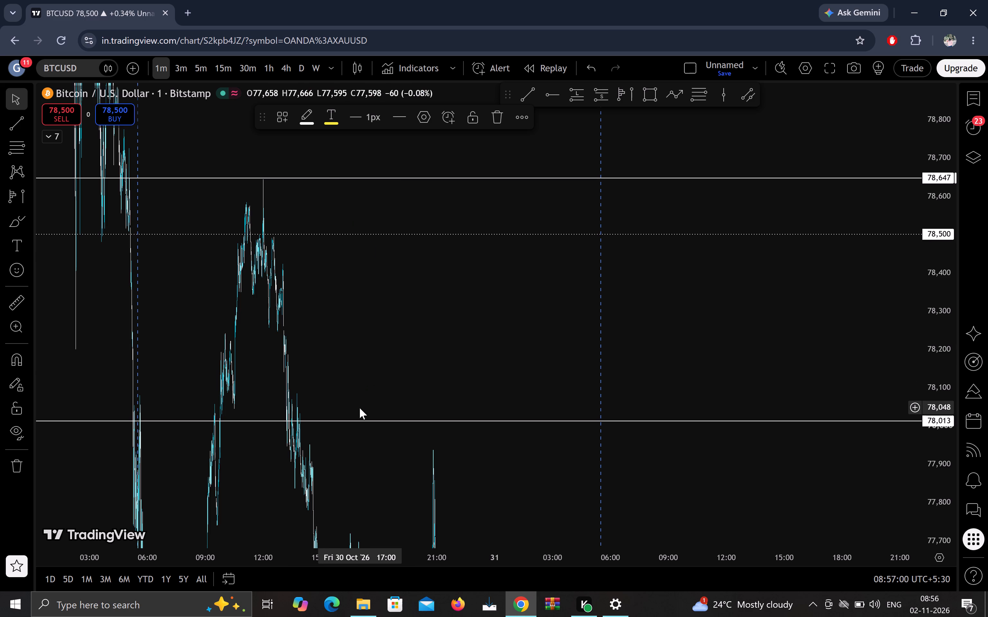
# Move the lower horizontal level at 78,013 to 78,495, near the 30 October consolidation highs.
pyautogui.moveTo(360, 420); pyautogui.dragTo(446, 232)
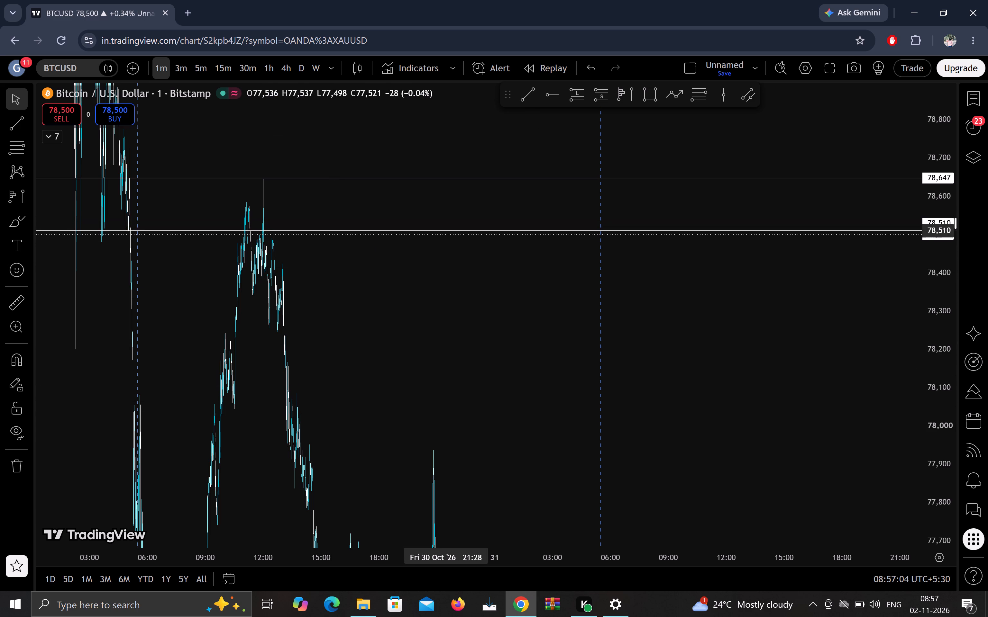
pyautogui.moveTo(446, 232); pyautogui.dragTo(446, 237)
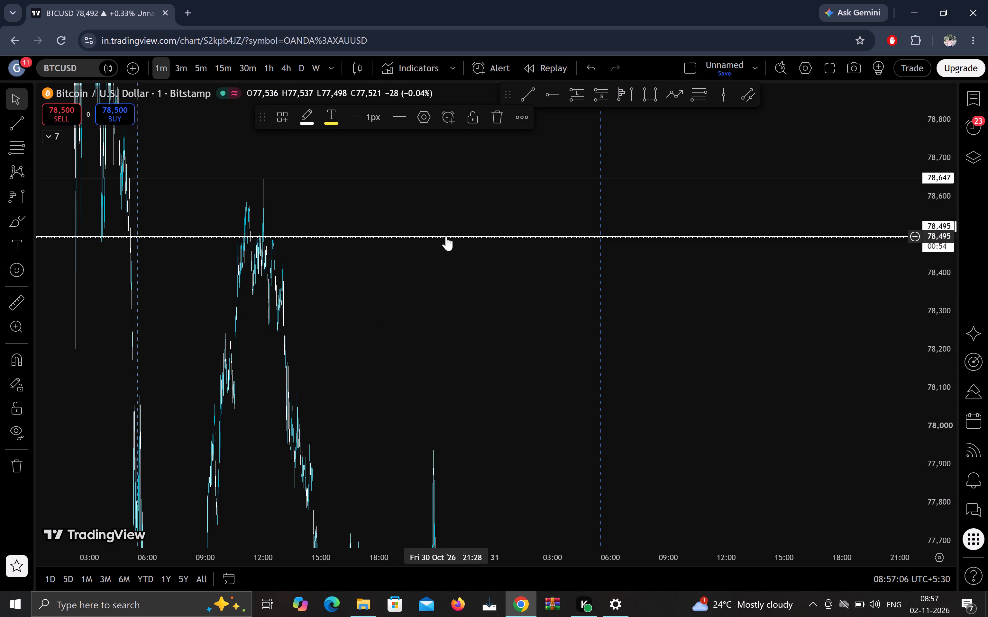
pyautogui.click(505, 302)
# Examine the latest 2 November candles and volume profile against the horizontal levels at 78,647 and 78,495.
pyautogui.moveTo(820, 329); pyautogui.dragTo(290, 330)
pyautogui.moveTo(924, 275); pyautogui.dragTo(894, 274)
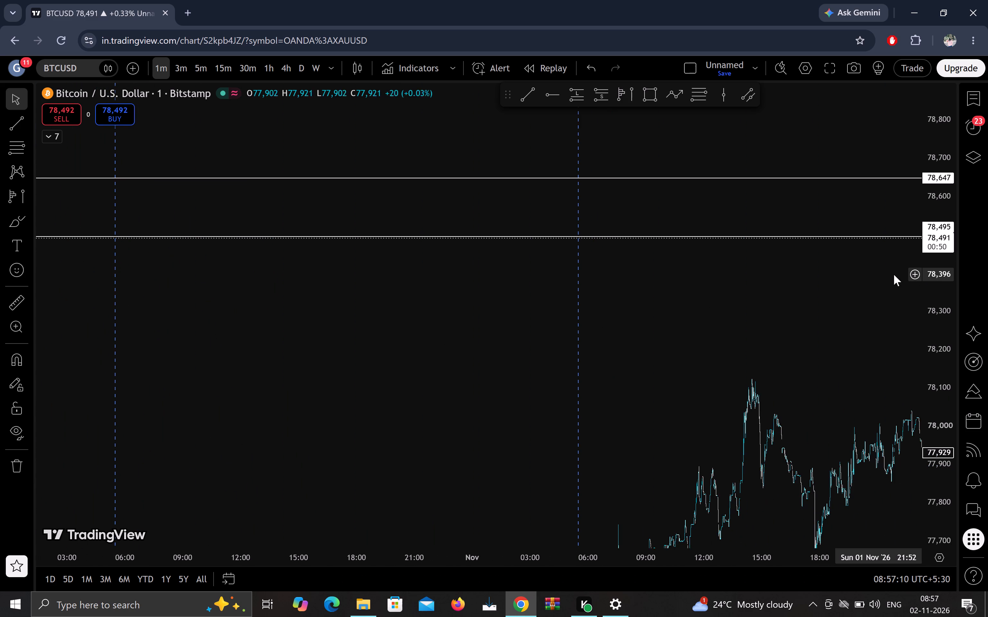
pyautogui.moveTo(894, 274); pyautogui.dragTo(894, 273)
pyautogui.moveTo(892, 273); pyautogui.dragTo(185, 375)
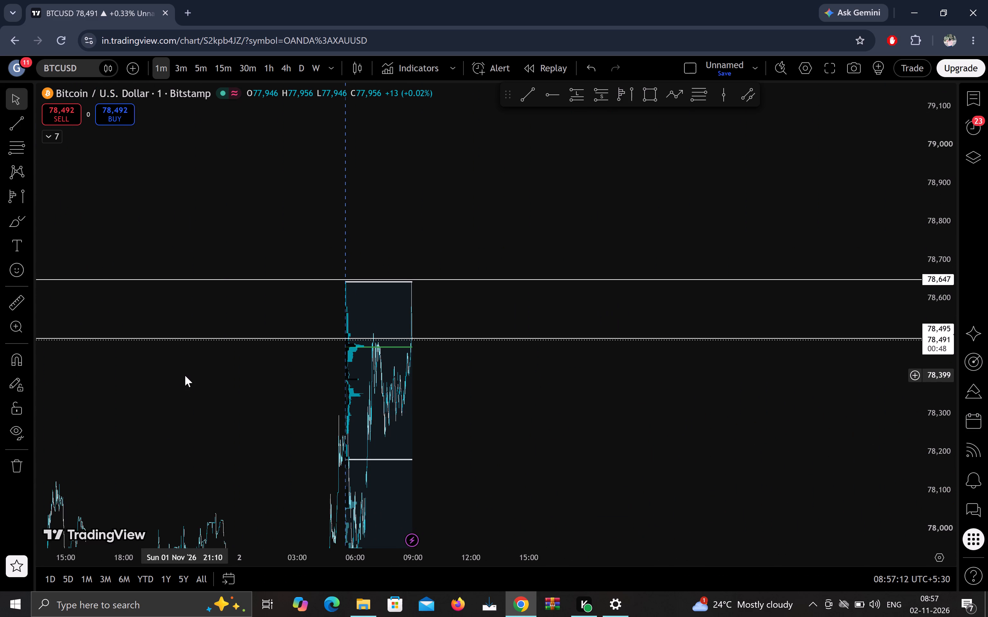
pyautogui.scroll(-19, 737, 363)
pyautogui.scroll(20, 737, 363)
pyautogui.scroll(6, 737, 363)
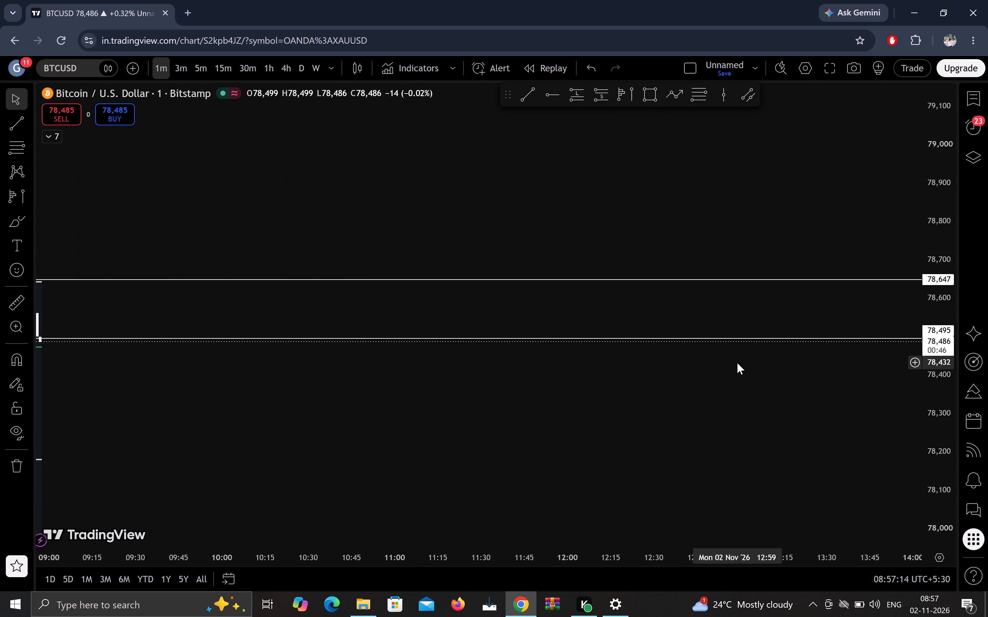
pyautogui.scroll(5, 737, 363)
pyautogui.moveTo(335, 431); pyautogui.dragTo(742, 396)
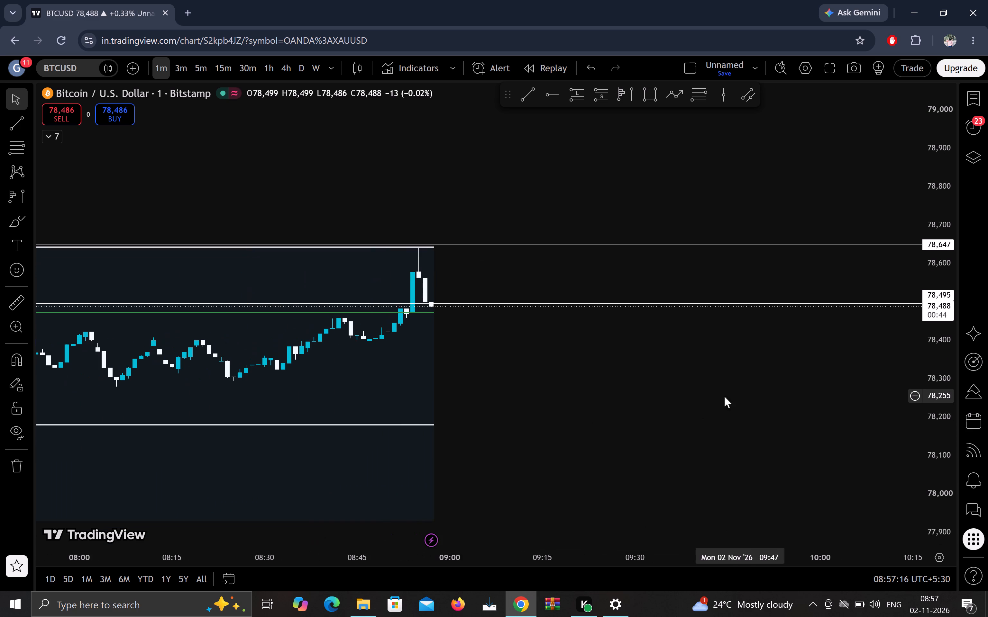
pyautogui.moveTo(590, 387); pyautogui.dragTo(809, 336)
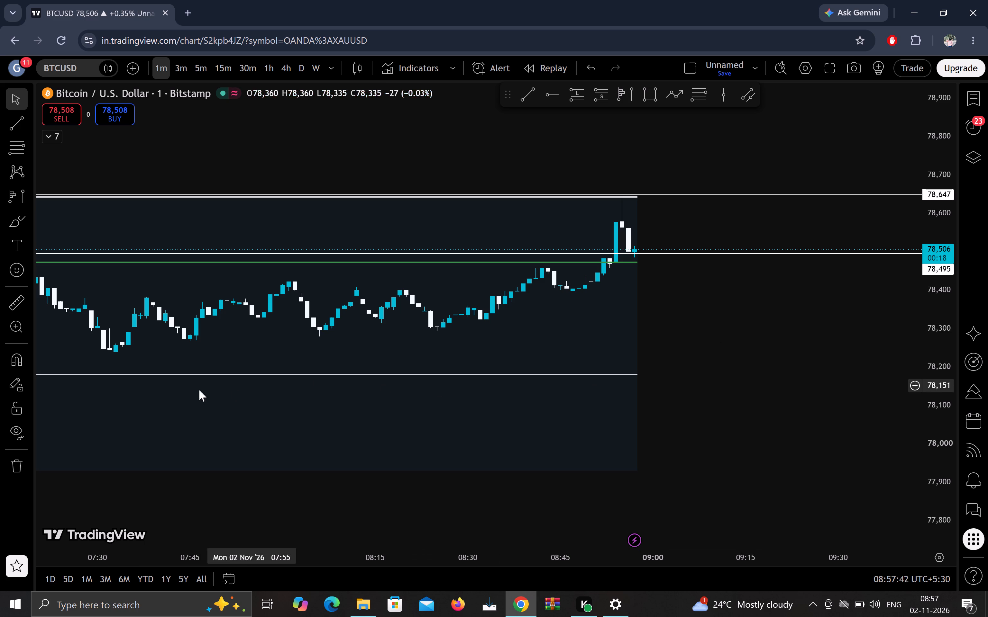
# Measure the price move from about 78,511 at 08:56 up to about 78,564 at 09:03, and clear the measurement.
pyautogui.click(15, 296)
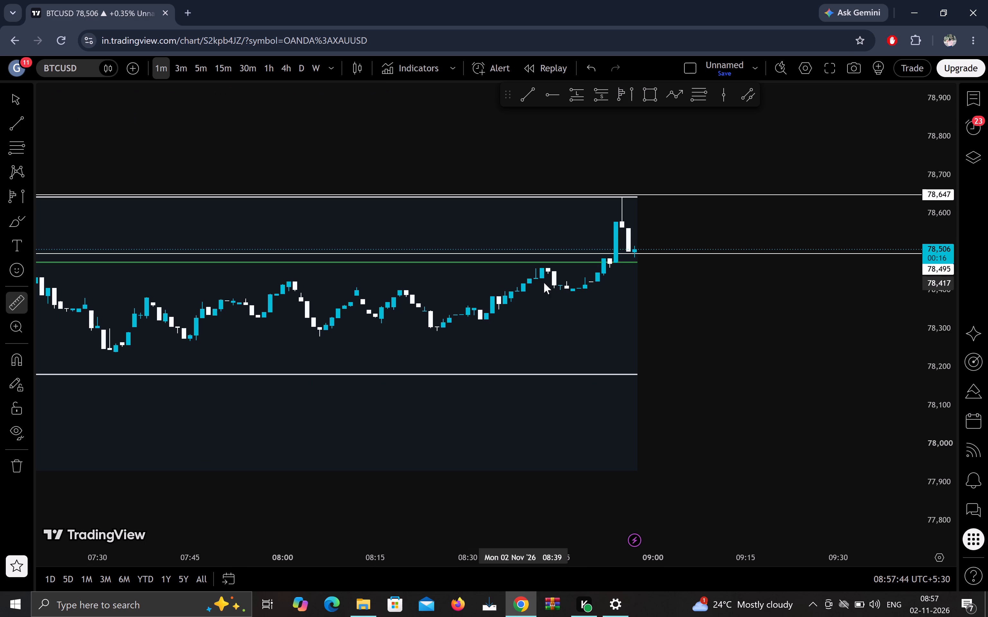
pyautogui.click(629, 247)
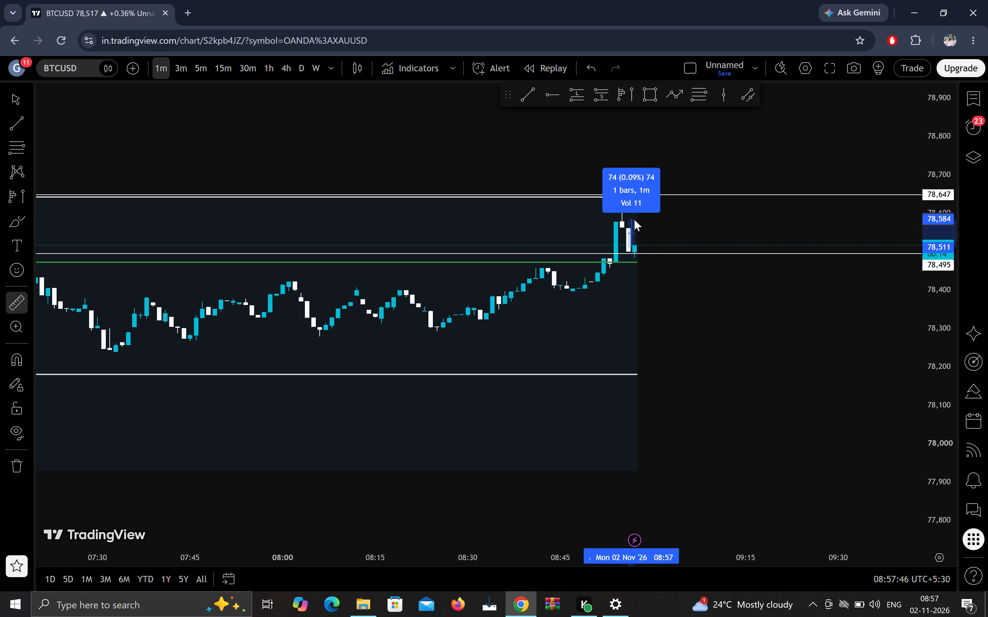
pyautogui.click(674, 227)
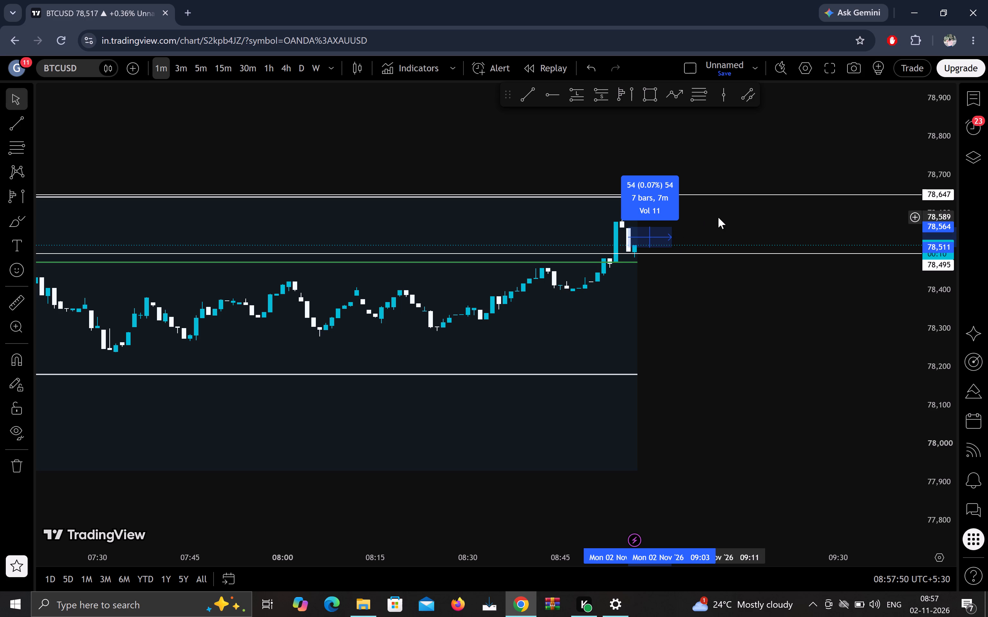
pyautogui.click(718, 217)
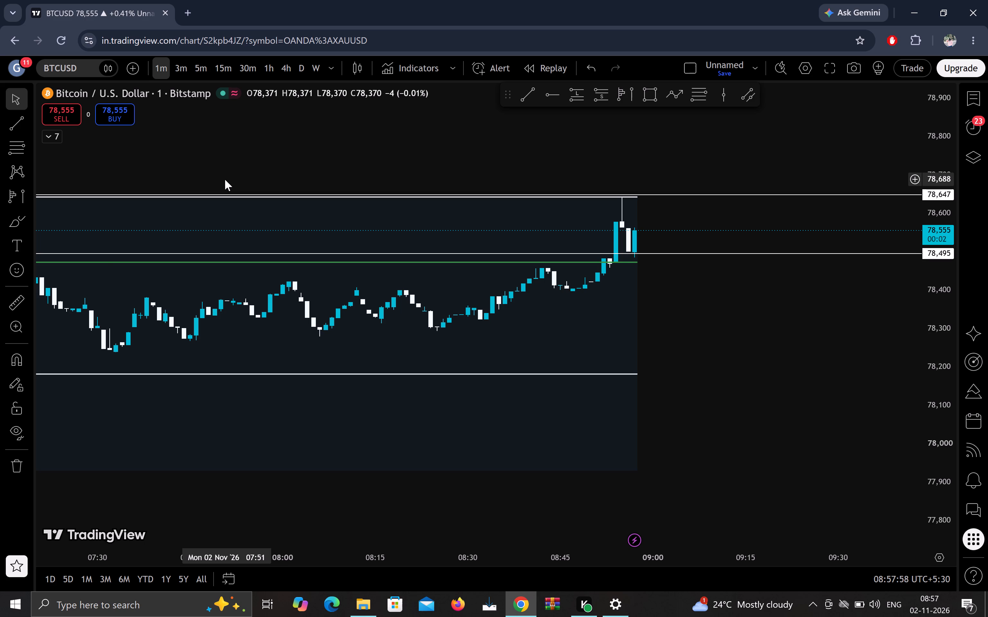
# Examine the BTCUSD rise from 1 November into the volume profile range, including the latest candles between the two levels.
pyautogui.scroll(-1, 225, 179)
pyautogui.scroll(-20, 225, 179)
pyautogui.scroll(-2, 225, 179)
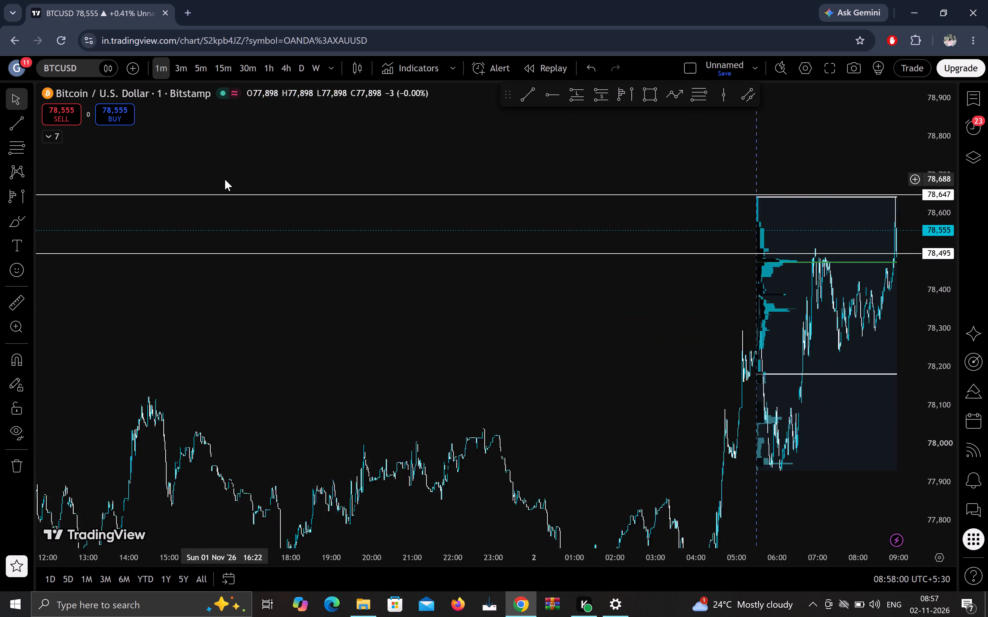
pyautogui.scroll(-8, 225, 179)
pyautogui.scroll(20, 225, 179)
pyautogui.scroll(1, 225, 179)
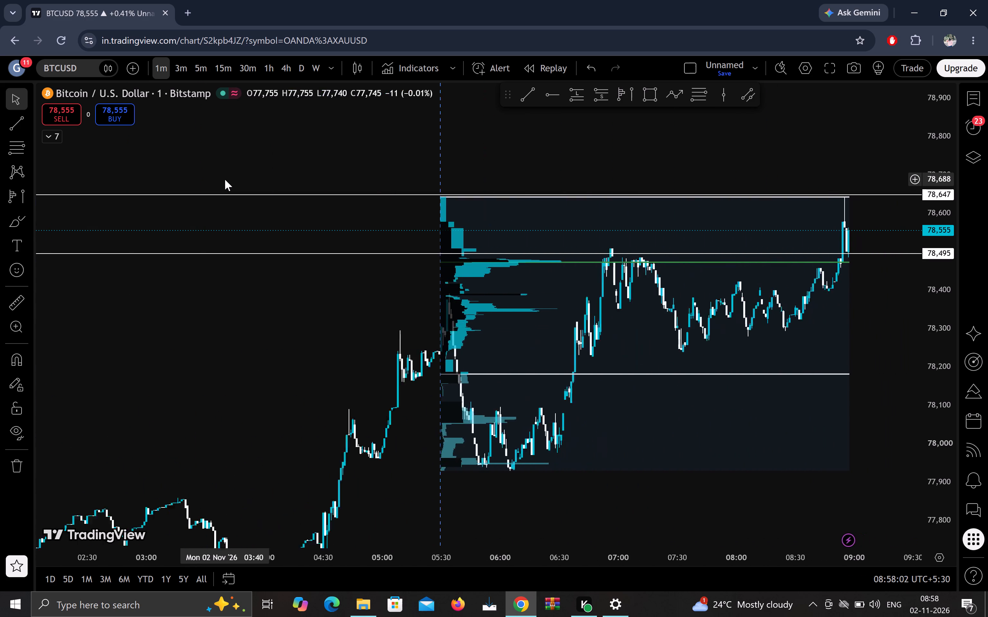
pyautogui.scroll(11, 225, 179)
pyautogui.hscroll(1, 225, 179)
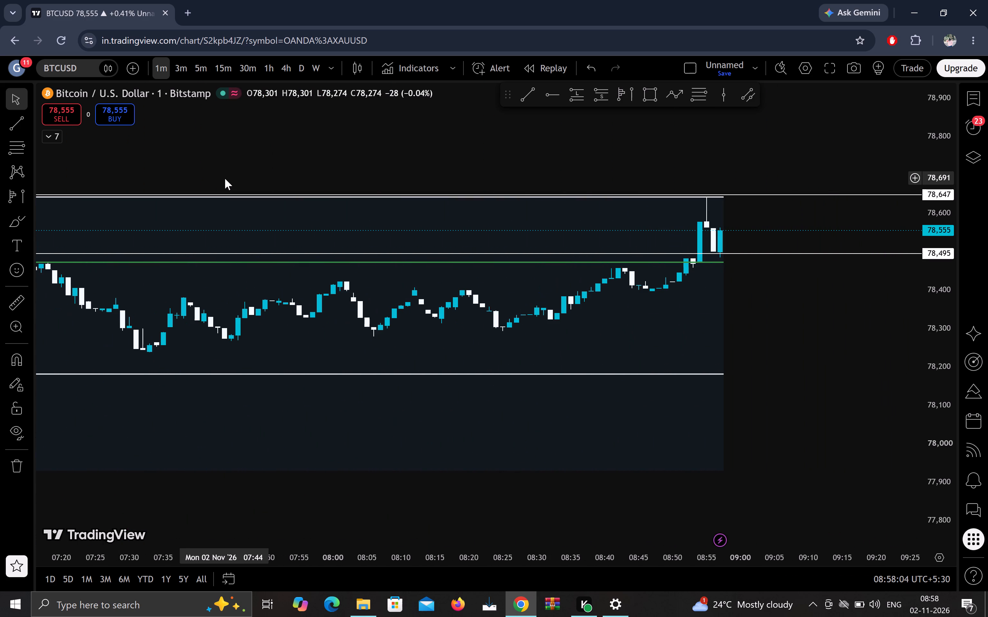
pyautogui.moveTo(784, 340); pyautogui.dragTo(763, 322)
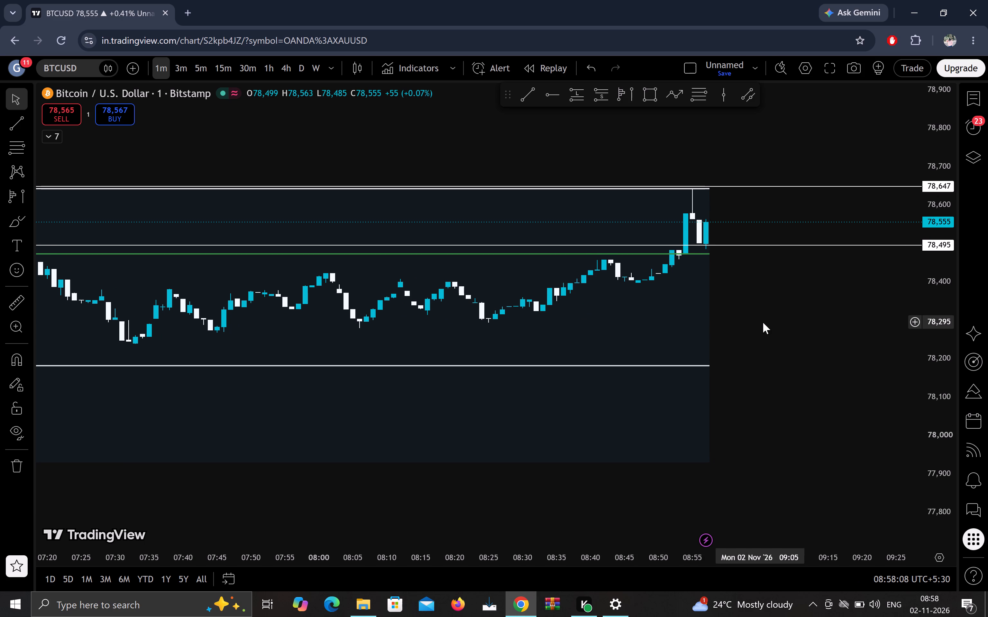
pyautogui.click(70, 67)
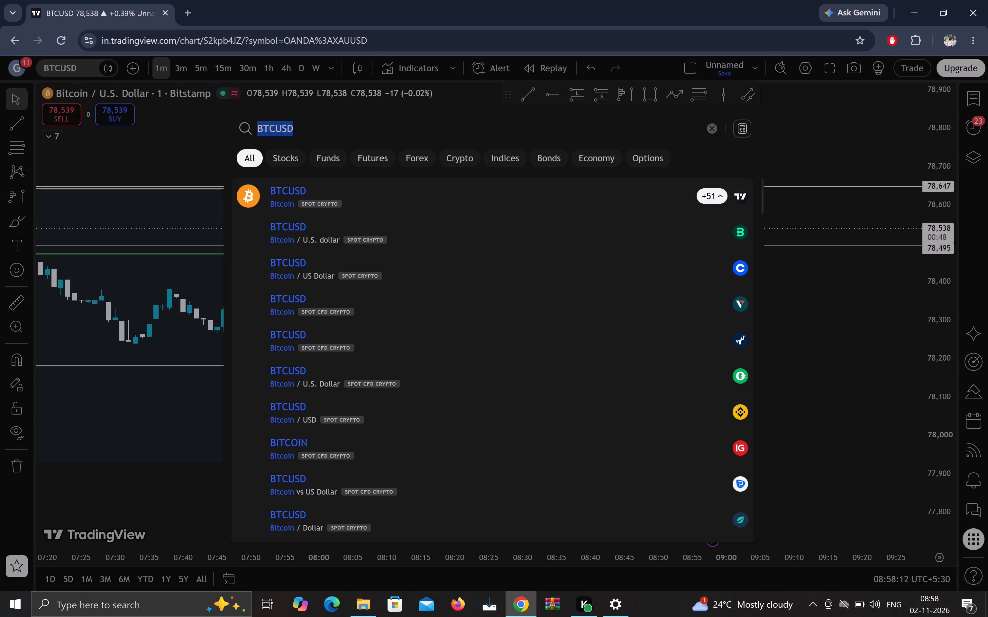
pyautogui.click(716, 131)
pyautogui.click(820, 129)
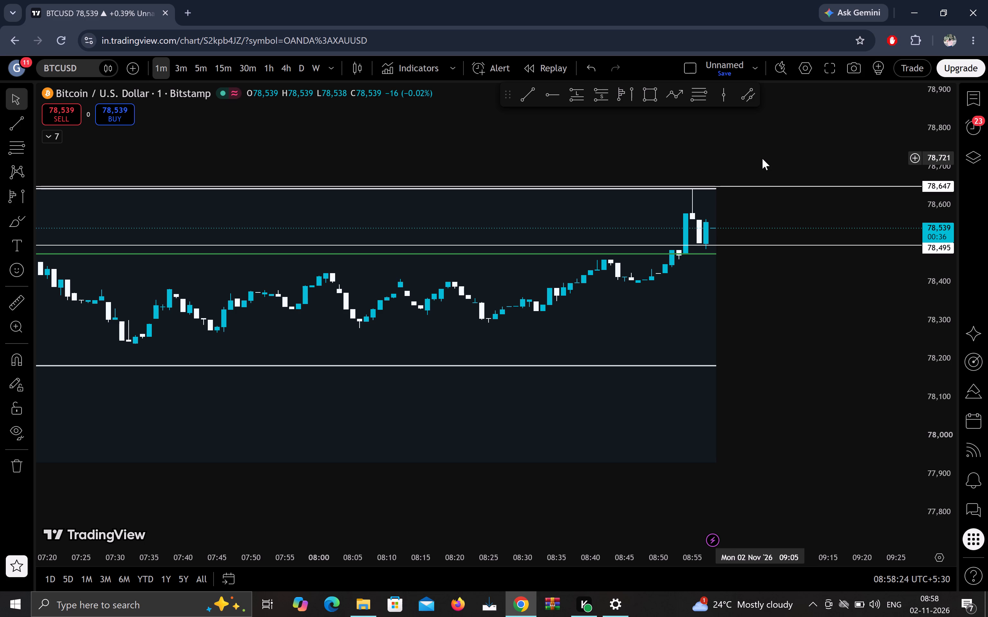
# Examine the BTCUSD candles from 05:30 to 08:58 on 2 November around the 78,647 and 78,495 levels and the profile's green line.
pyautogui.moveTo(762, 158); pyautogui.dragTo(685, 219)
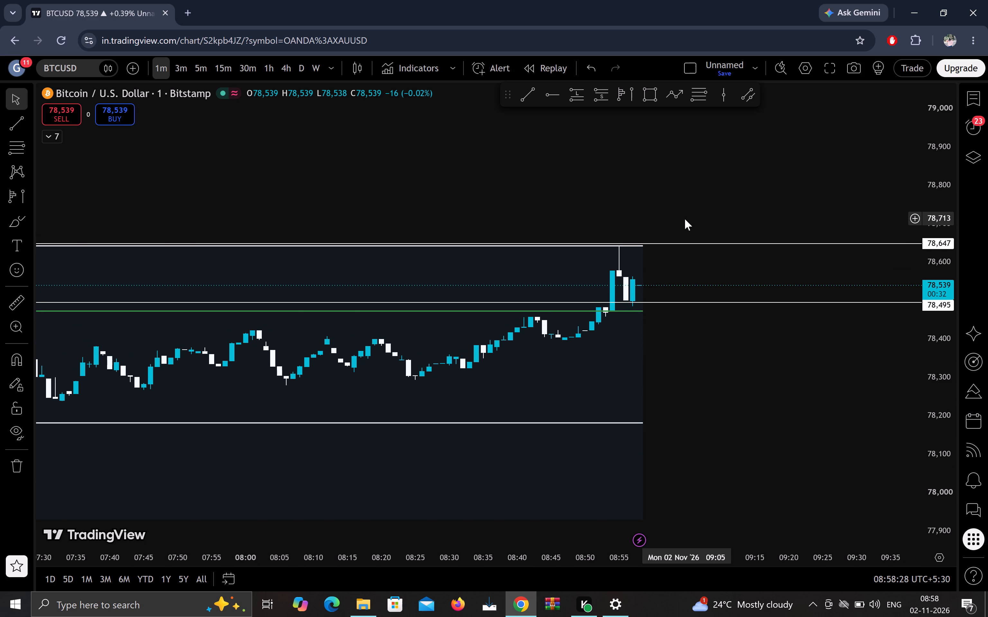
pyautogui.scroll(-18, 685, 219)
pyautogui.scroll(1, 685, 219)
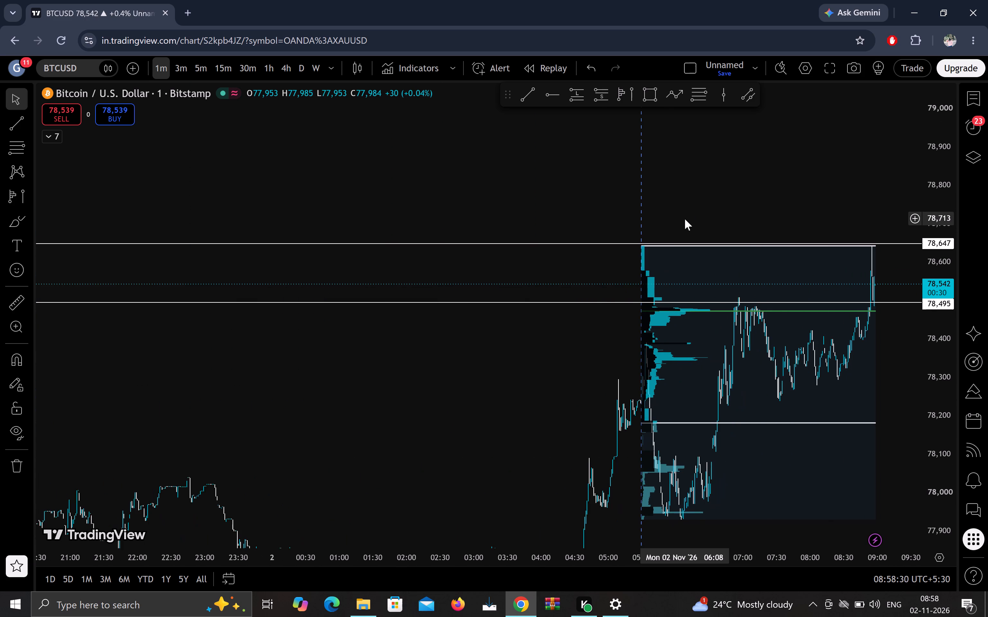
pyautogui.scroll(8, 685, 219)
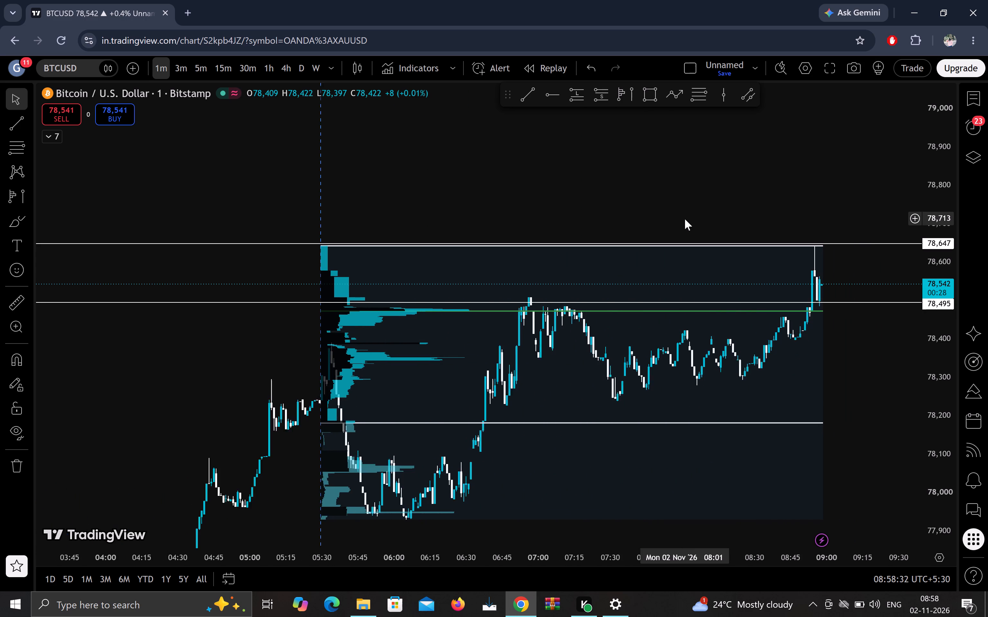
pyautogui.scroll(5, 685, 219)
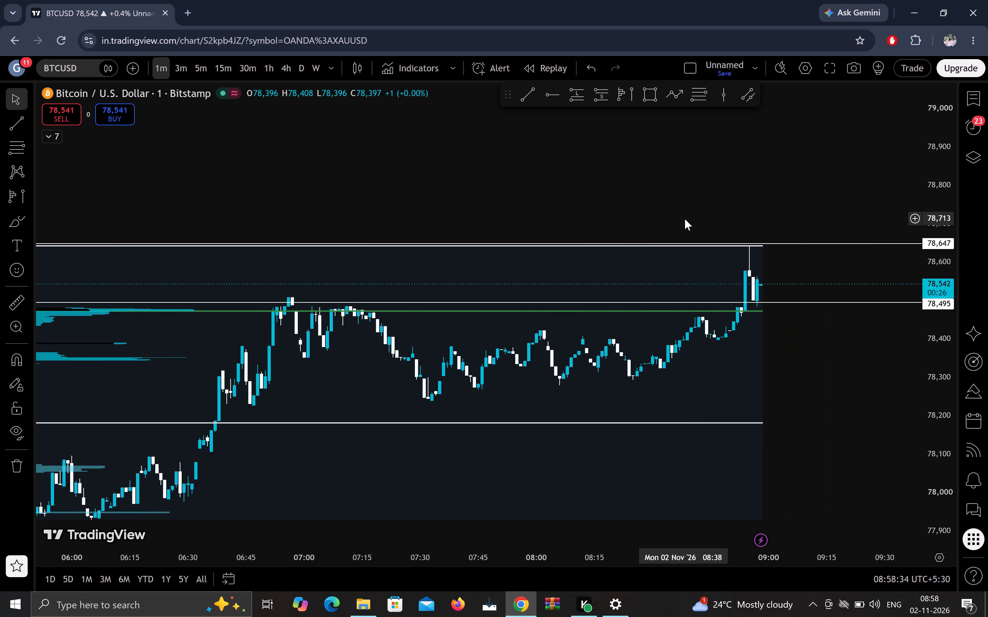
pyautogui.scroll(1, 685, 219)
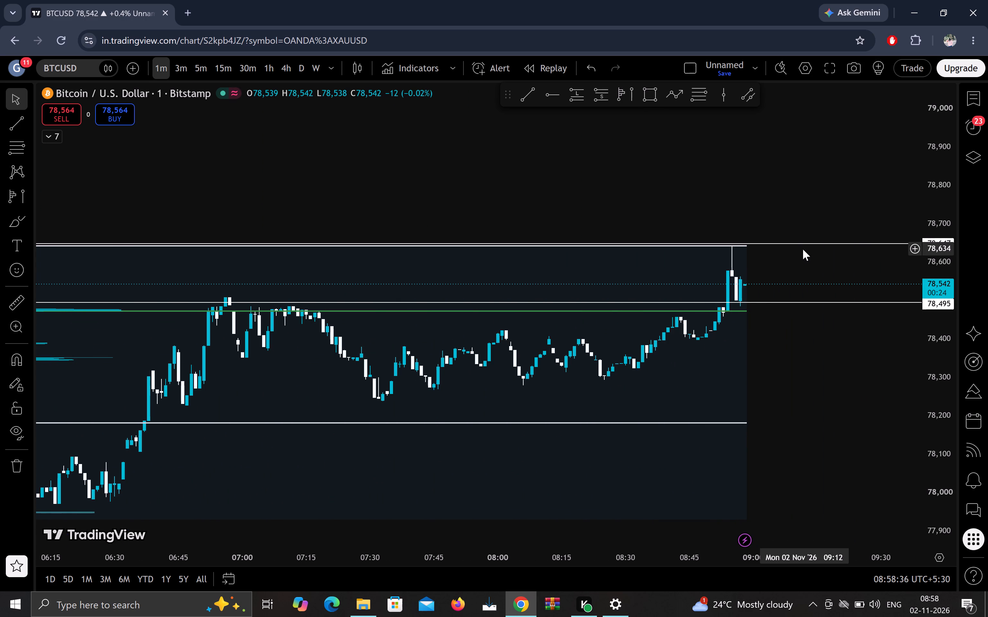
pyautogui.moveTo(798, 254); pyautogui.dragTo(742, 275)
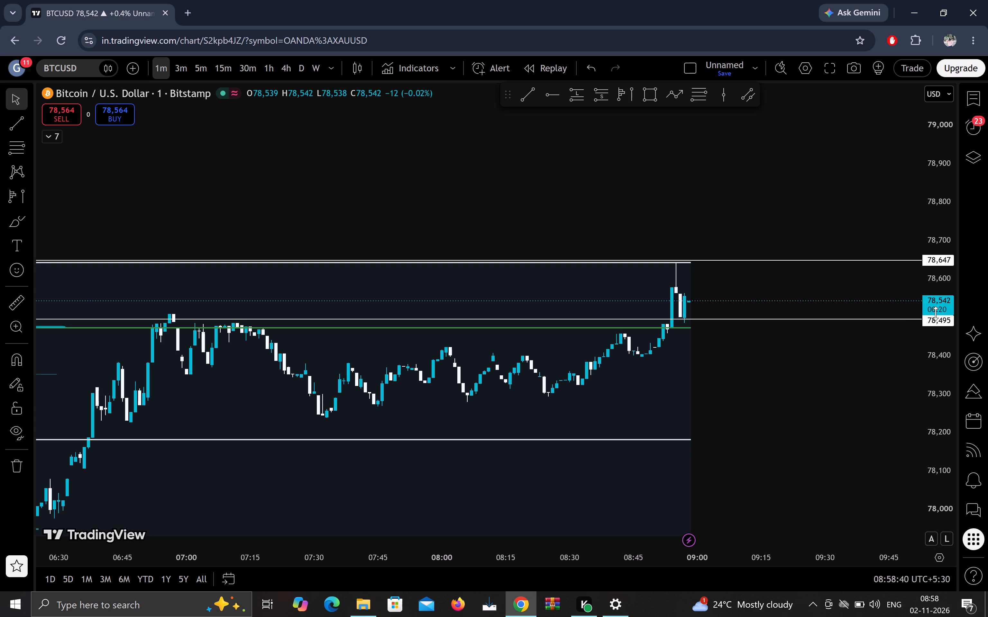
pyautogui.scroll(-11, 936, 313)
pyautogui.scroll(2, 936, 313)
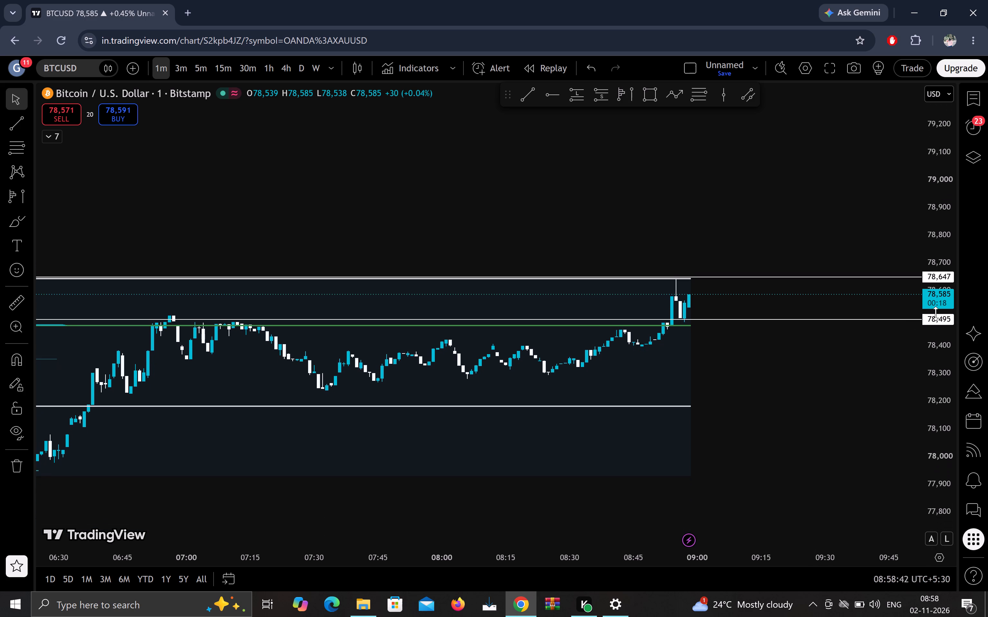
pyautogui.scroll(11, 936, 313)
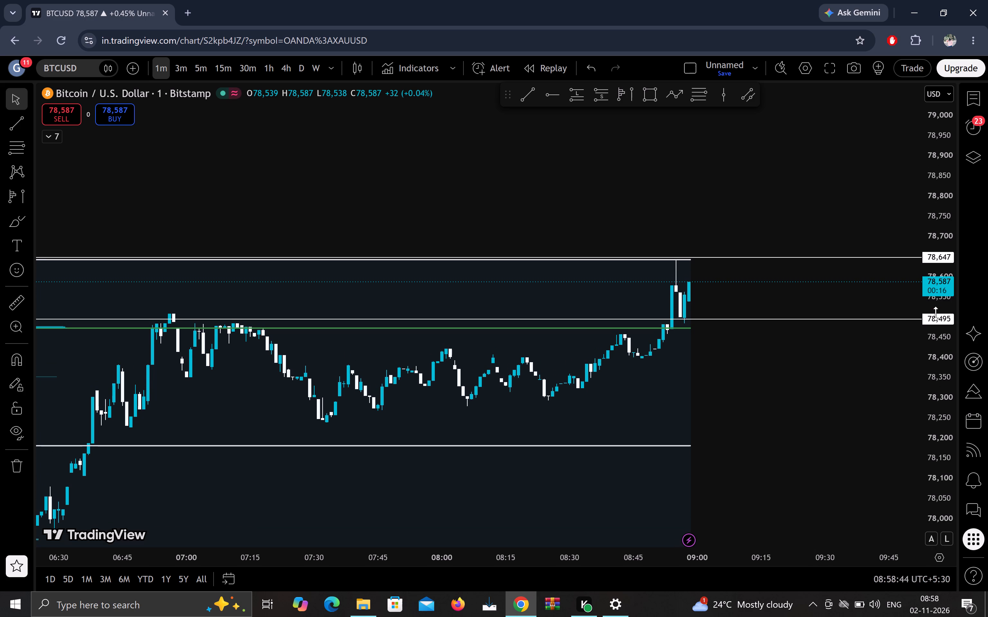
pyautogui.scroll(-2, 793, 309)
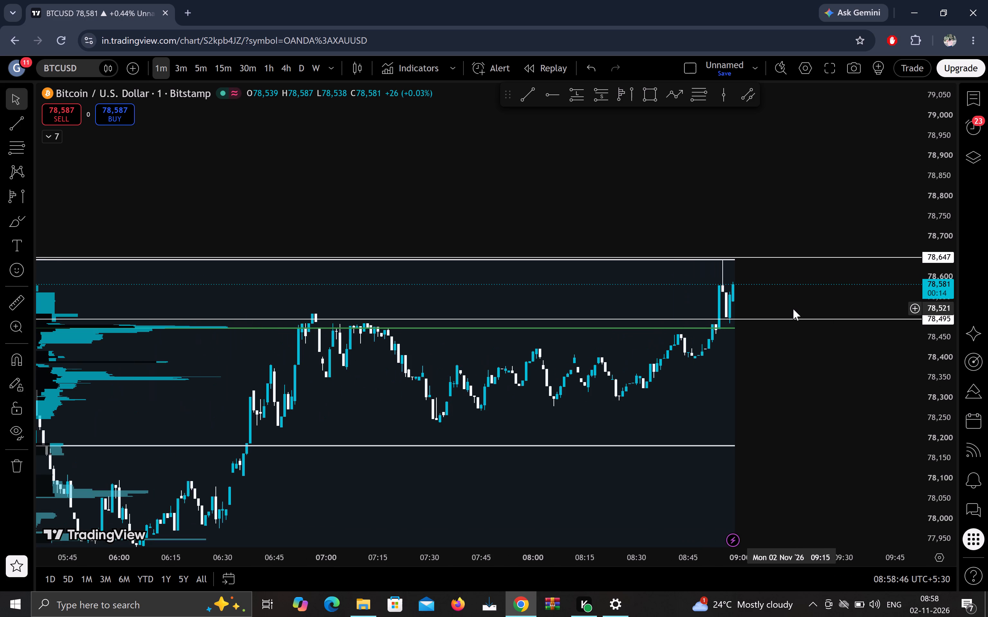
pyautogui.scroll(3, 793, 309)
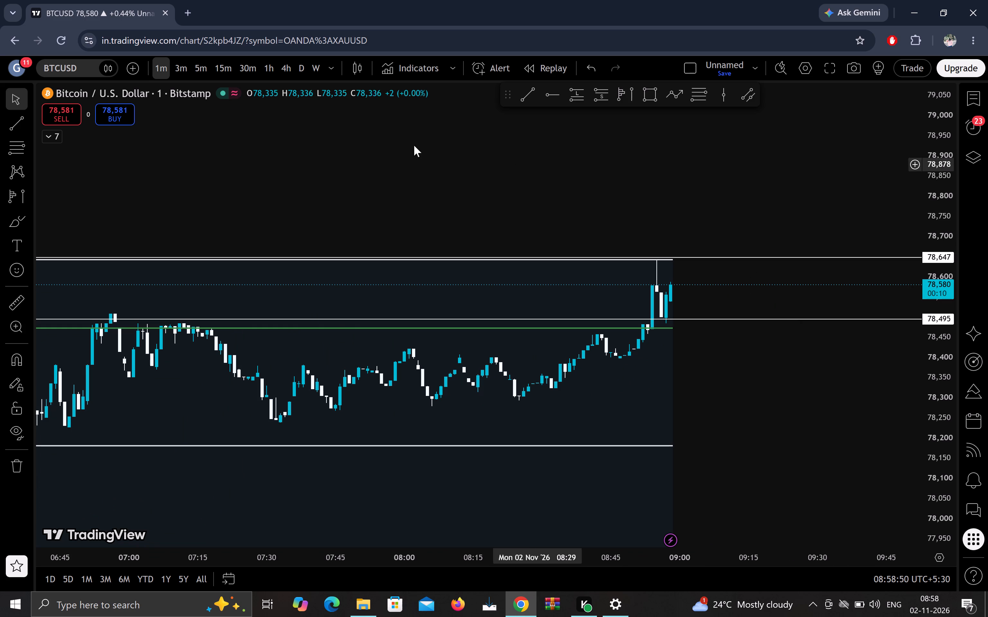
# Switch the chart from BTCUSD to the OANDA EURUSD forex symbol.
pyautogui.click(84, 70)
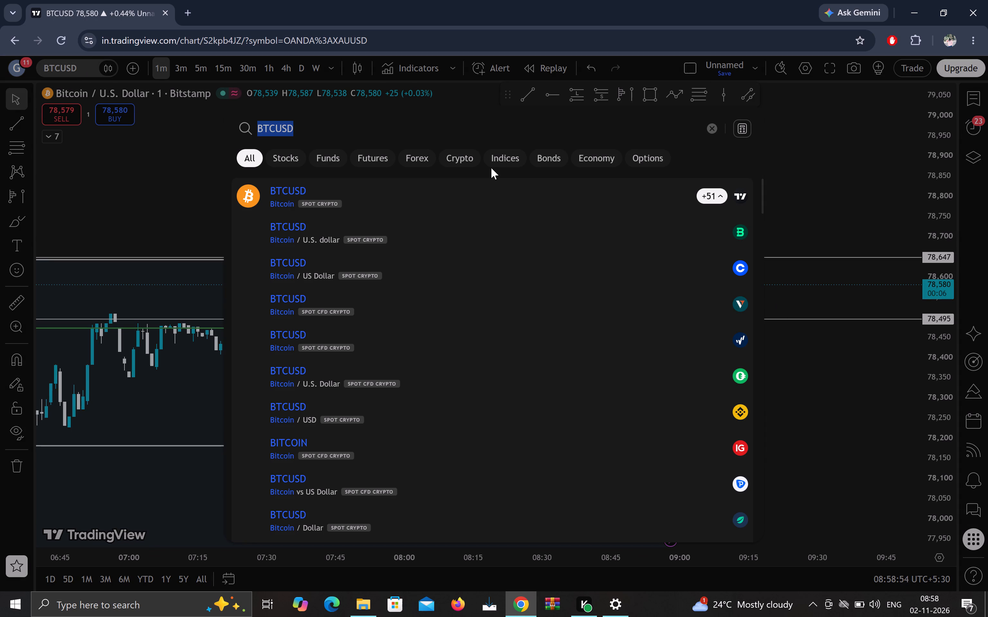
pyautogui.click(705, 125)
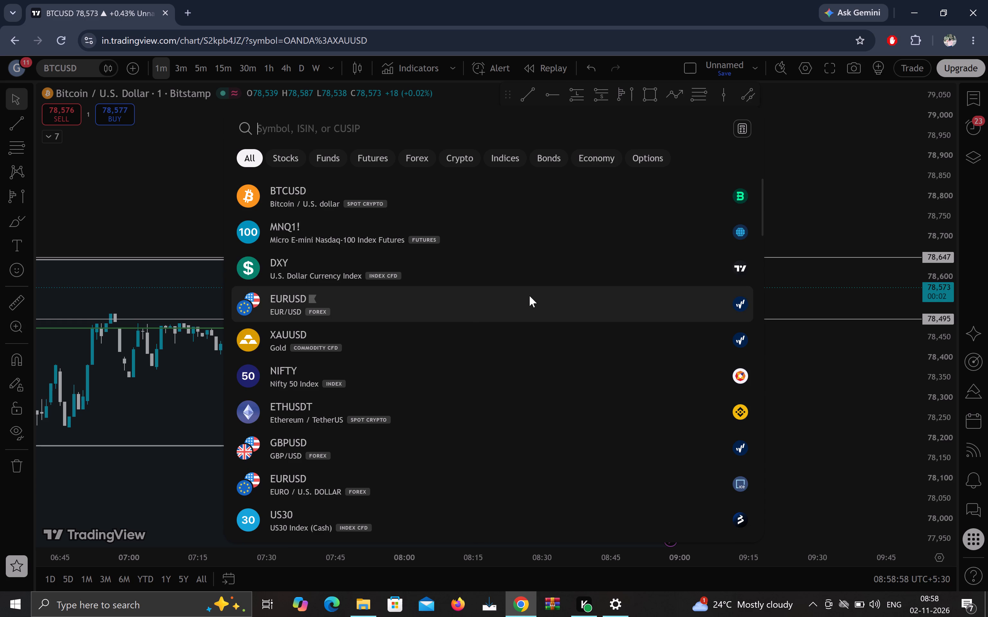
pyautogui.click(529, 298)
# Delete the existing volume profile that starts on 30 October at 16:02 on the EURUSD chart.
pyautogui.scroll(-16, 508, 384)
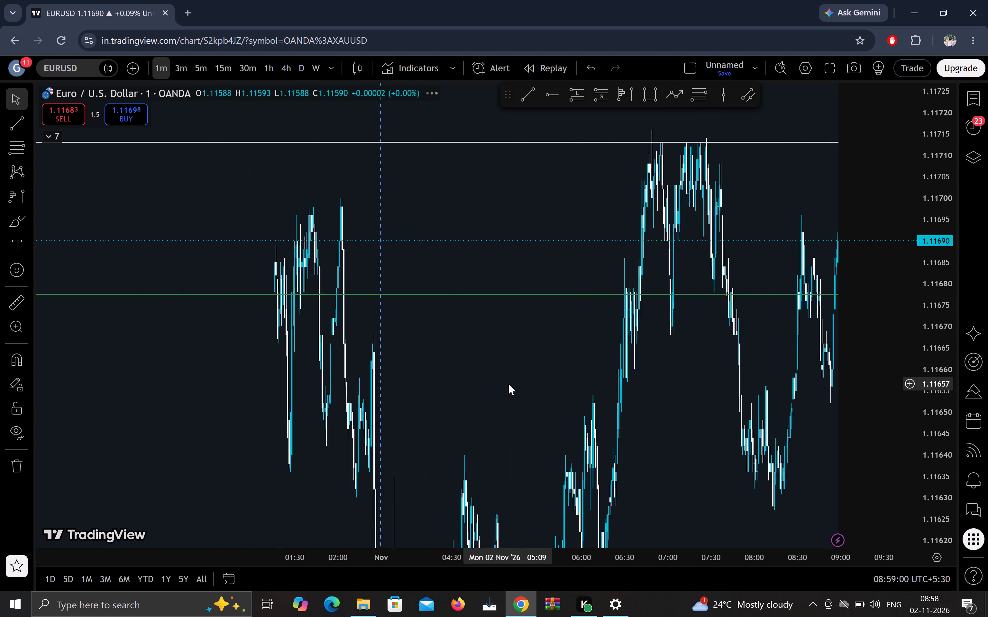
pyautogui.scroll(-8, 508, 384)
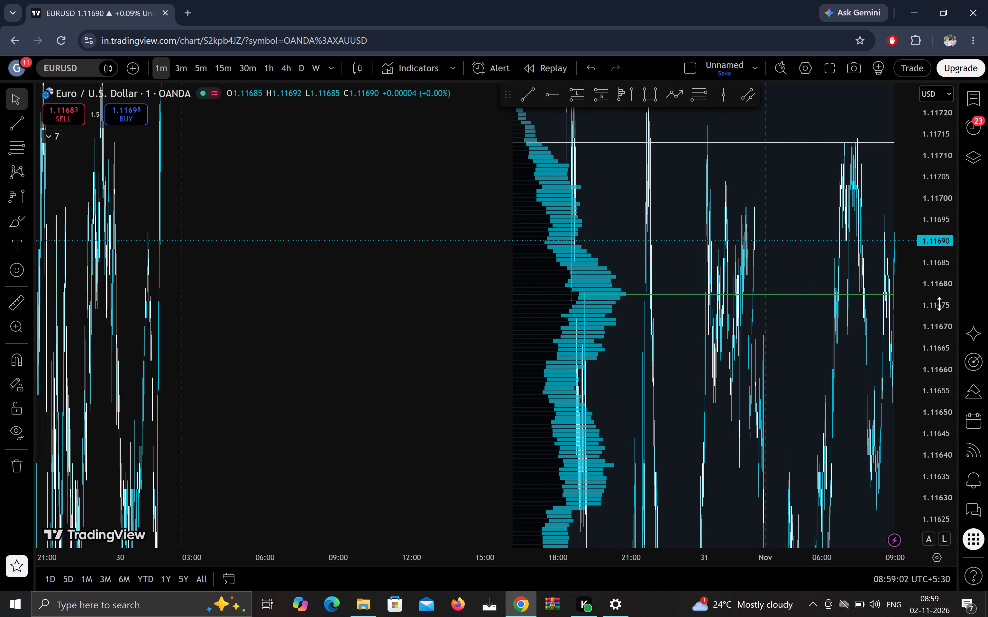
pyautogui.scroll(20, 939, 304)
pyautogui.scroll(9, 939, 304)
pyautogui.scroll(-20, 939, 304)
pyautogui.scroll(-20, 939, 304)
pyautogui.scroll(-13, 936, 314)
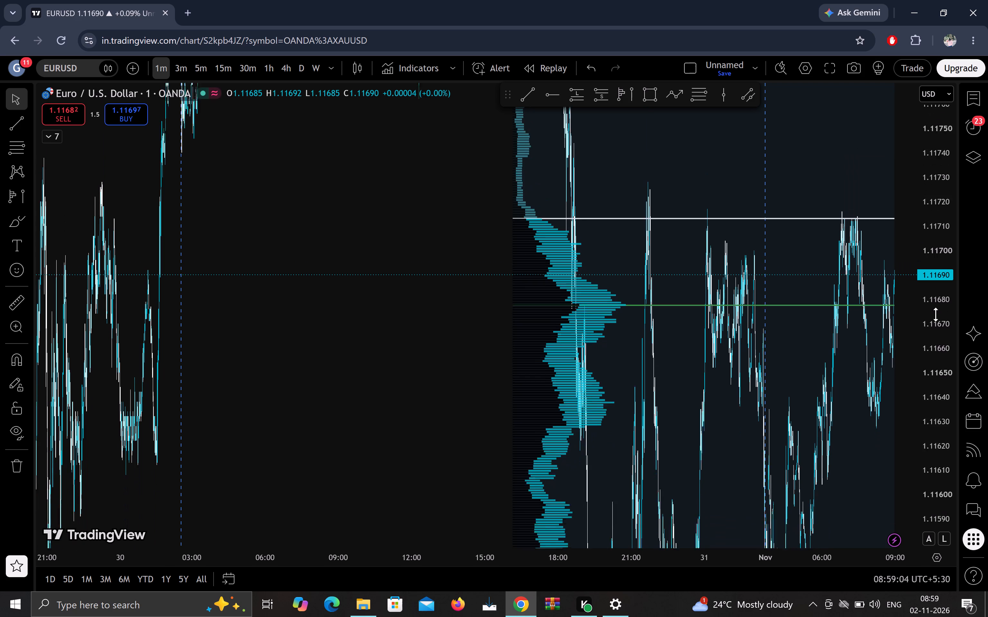
pyautogui.scroll(-12, 936, 314)
pyautogui.scroll(-14, 936, 314)
pyautogui.scroll(-13, 936, 315)
pyautogui.scroll(-8, 936, 328)
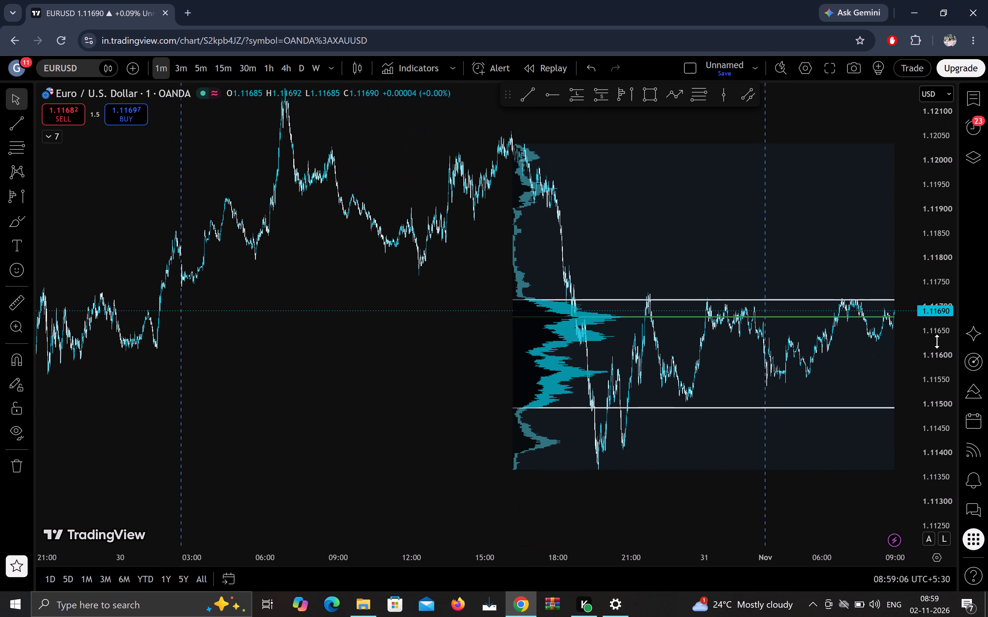
pyautogui.moveTo(788, 219); pyautogui.dragTo(320, 289)
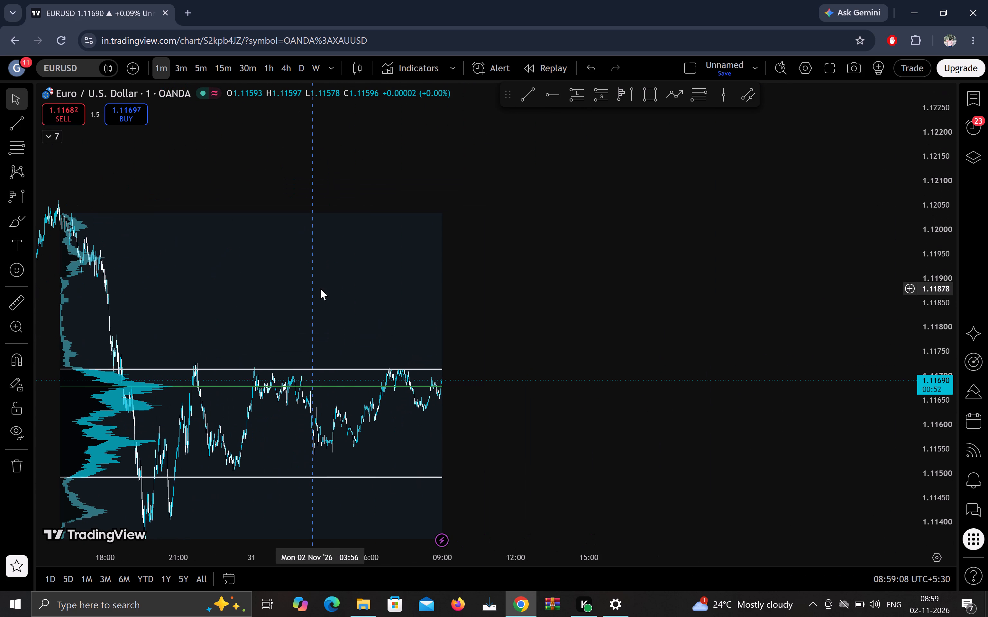
pyautogui.moveTo(239, 393); pyautogui.dragTo(475, 341)
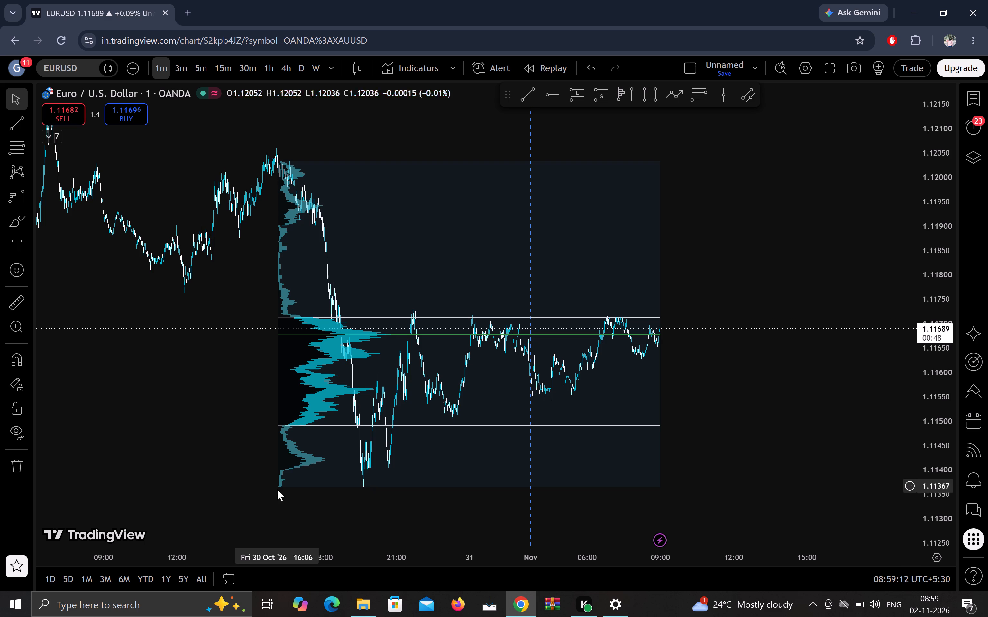
pyautogui.click(365, 487)
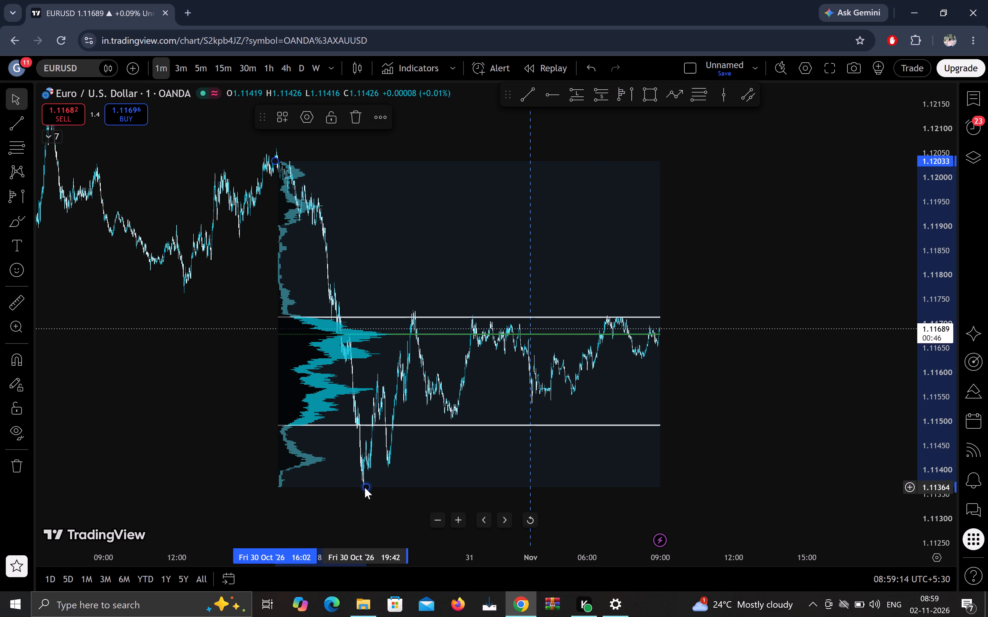
pyautogui.click(356, 115)
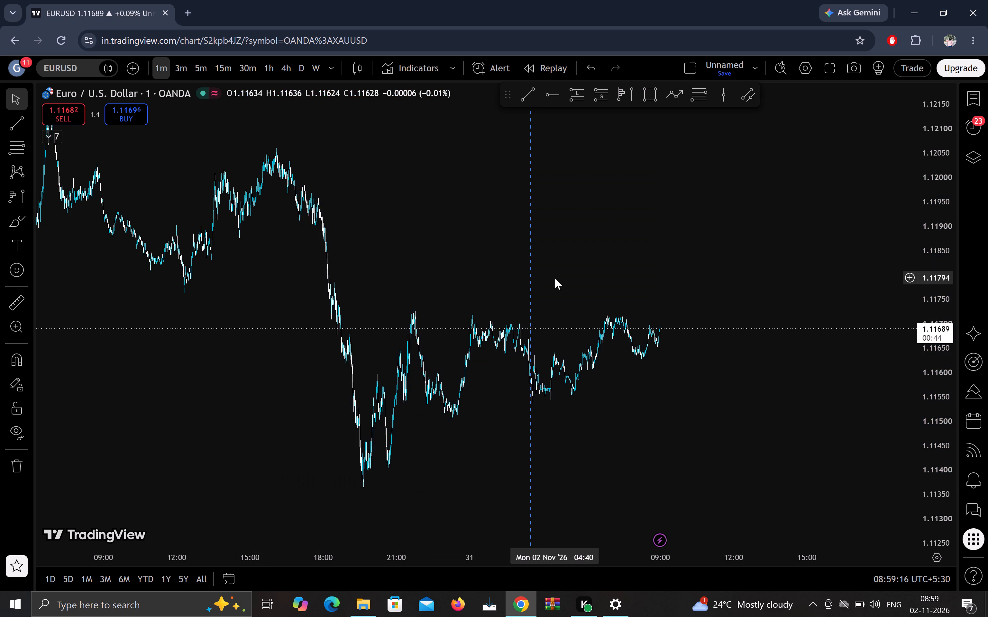
# Draw a fixed range volume profile on EURUSD from about 03:43 to 08:59 on 2 November.
pyautogui.scroll(-6, 555, 278)
pyautogui.scroll(15, 555, 278)
pyautogui.moveTo(324, 364); pyautogui.dragTo(363, 364)
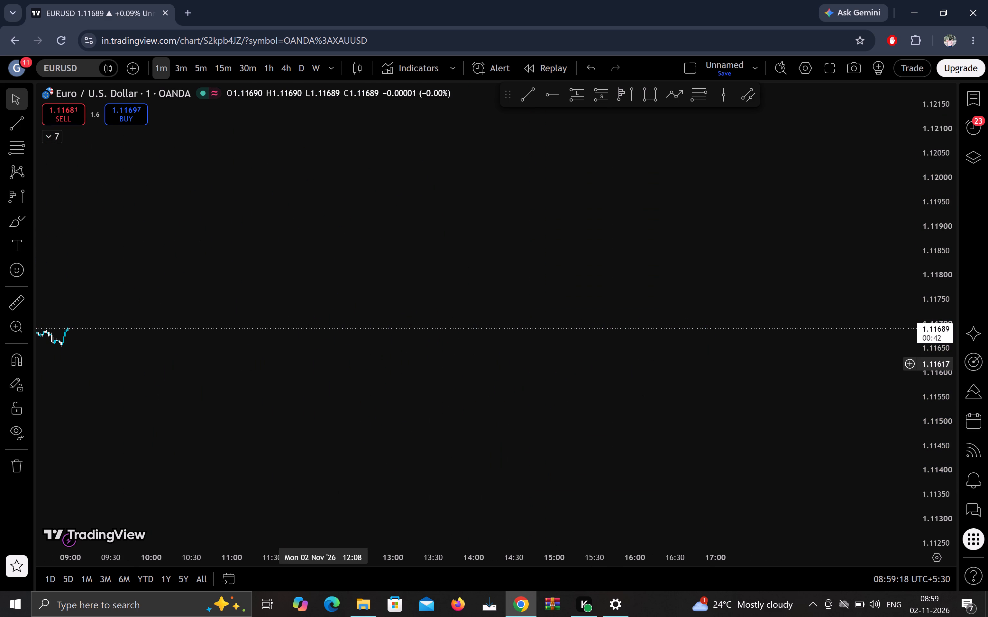
pyautogui.moveTo(363, 364); pyautogui.dragTo(715, 348)
pyautogui.scroll(11, 434, 412)
pyautogui.scroll(-6, 434, 412)
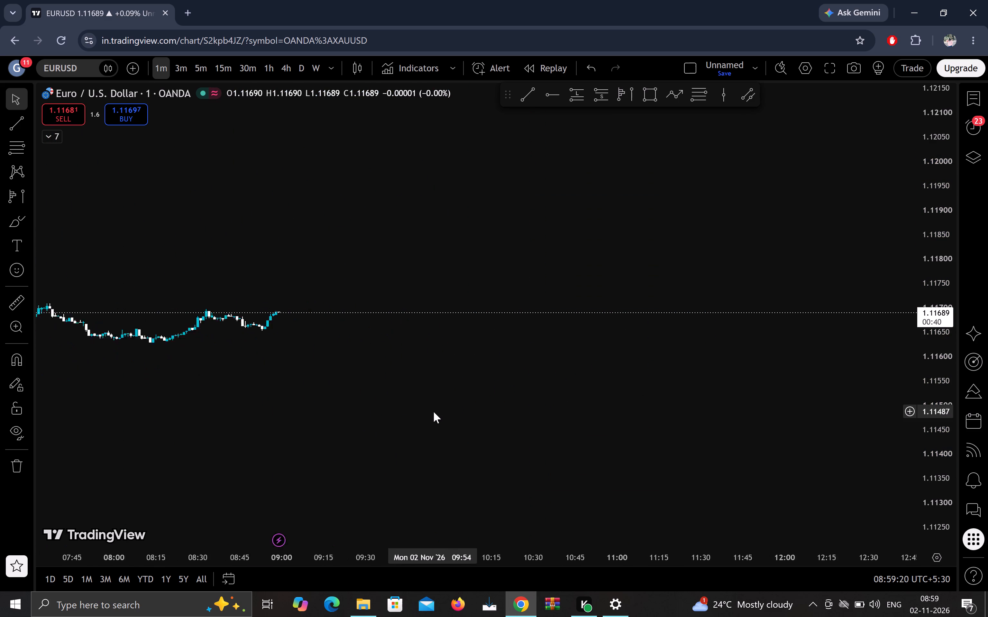
pyautogui.scroll(-14, 434, 412)
pyautogui.moveTo(785, 388); pyautogui.dragTo(551, 417)
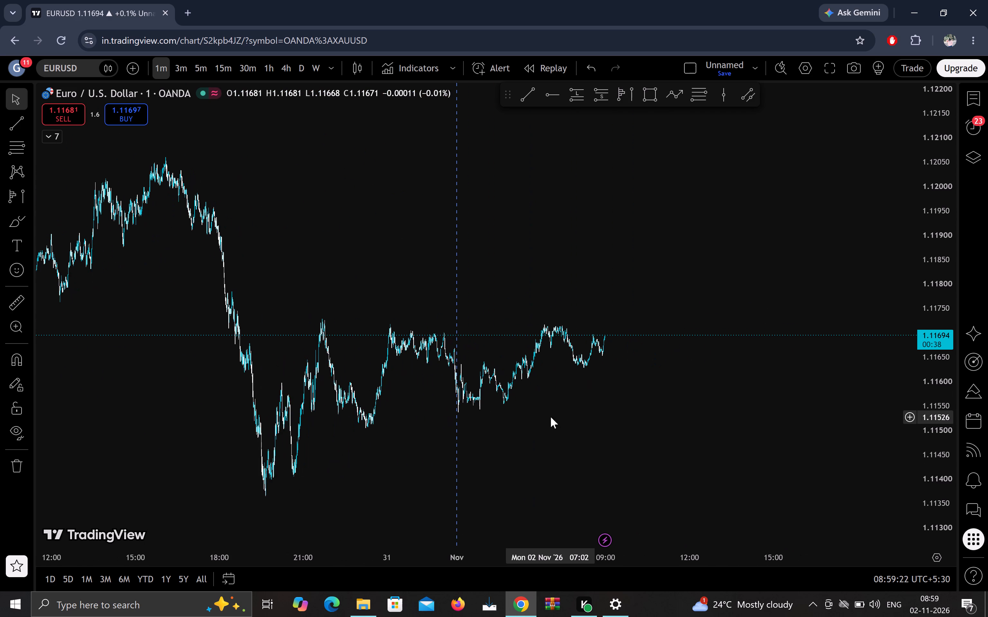
pyautogui.click(617, 95)
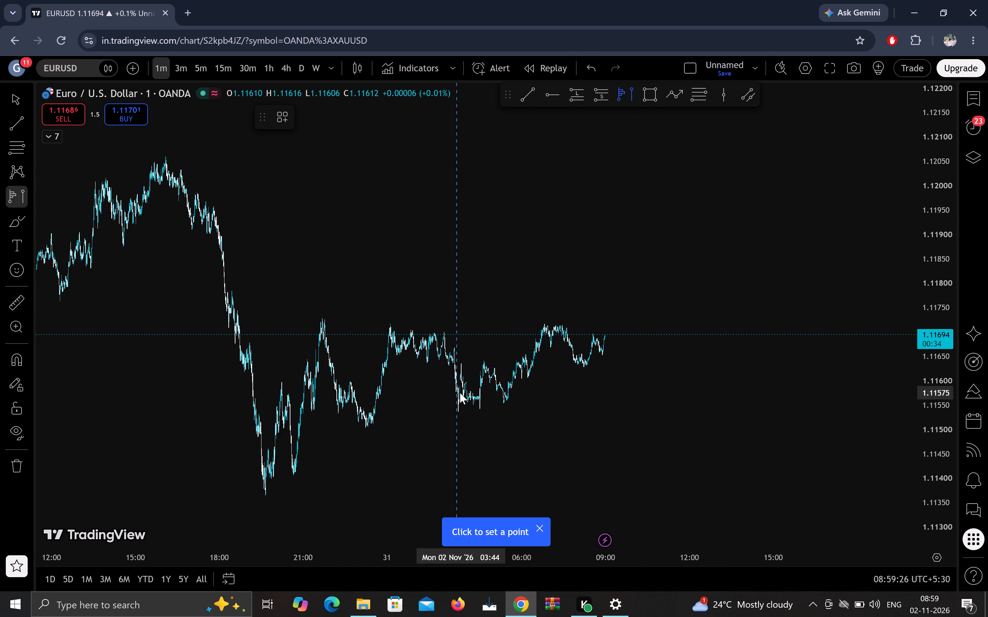
pyautogui.click(460, 392)
pyautogui.click(619, 377)
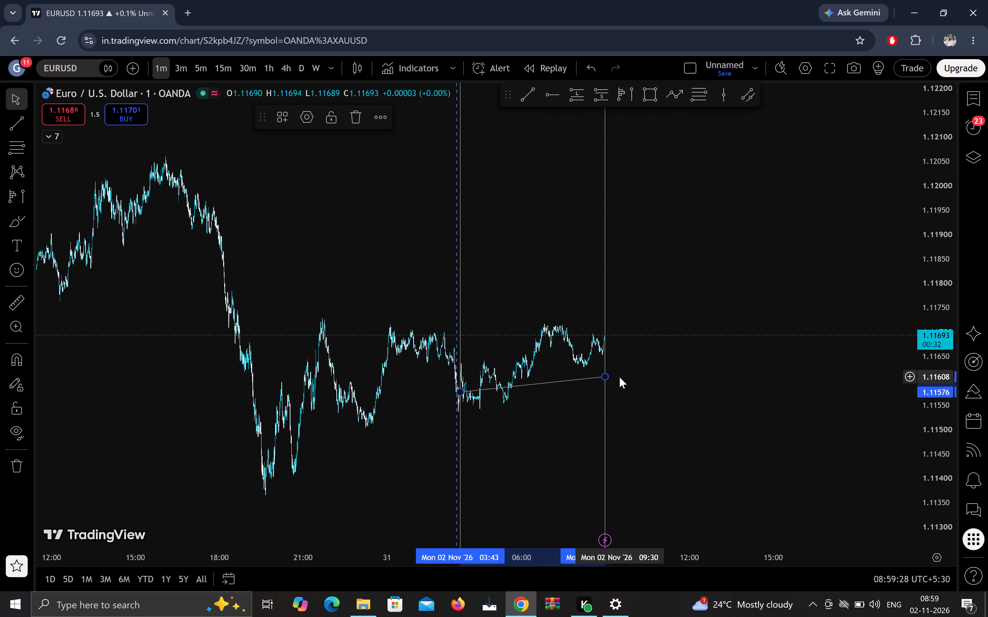
# Examine the EURUSD candles of 2 November against the new volume profile's value area lines and green line.
pyautogui.scroll(-4, 690, 364)
pyautogui.scroll(1, 690, 364)
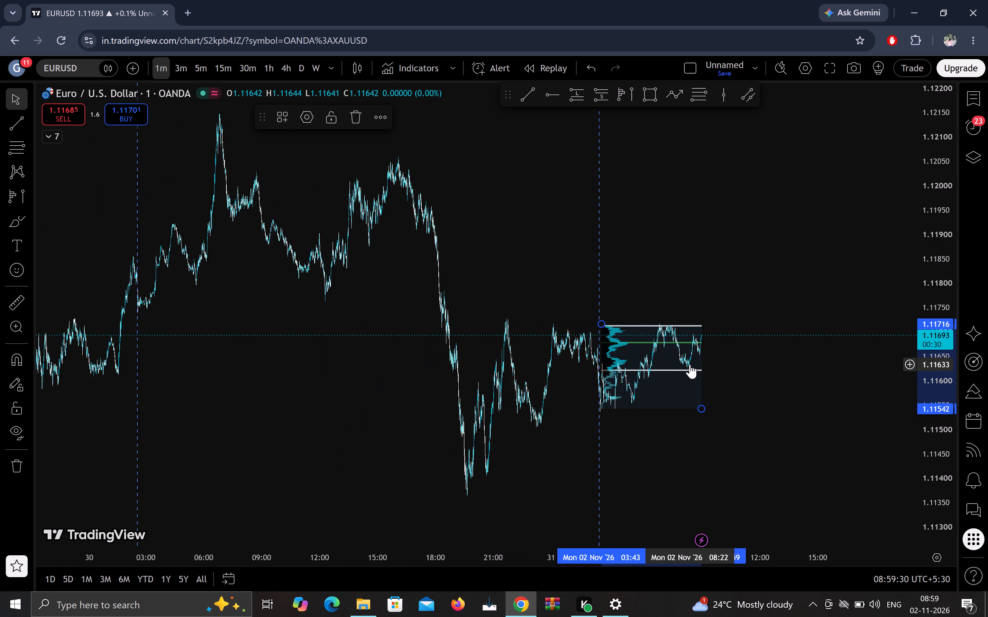
pyautogui.scroll(9, 690, 364)
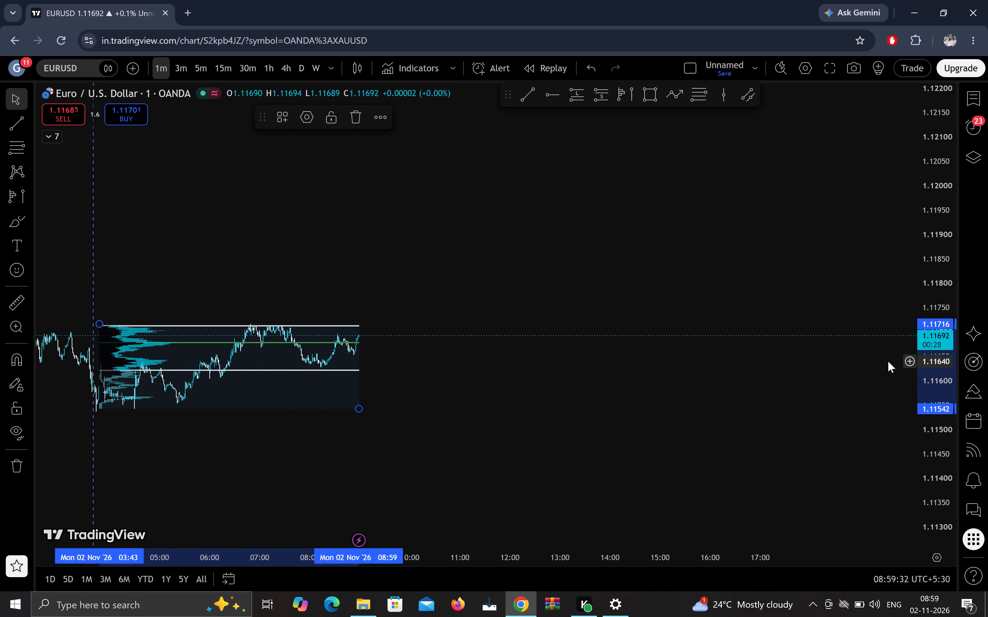
pyautogui.scroll(-17, 933, 361)
pyautogui.scroll(5, 933, 361)
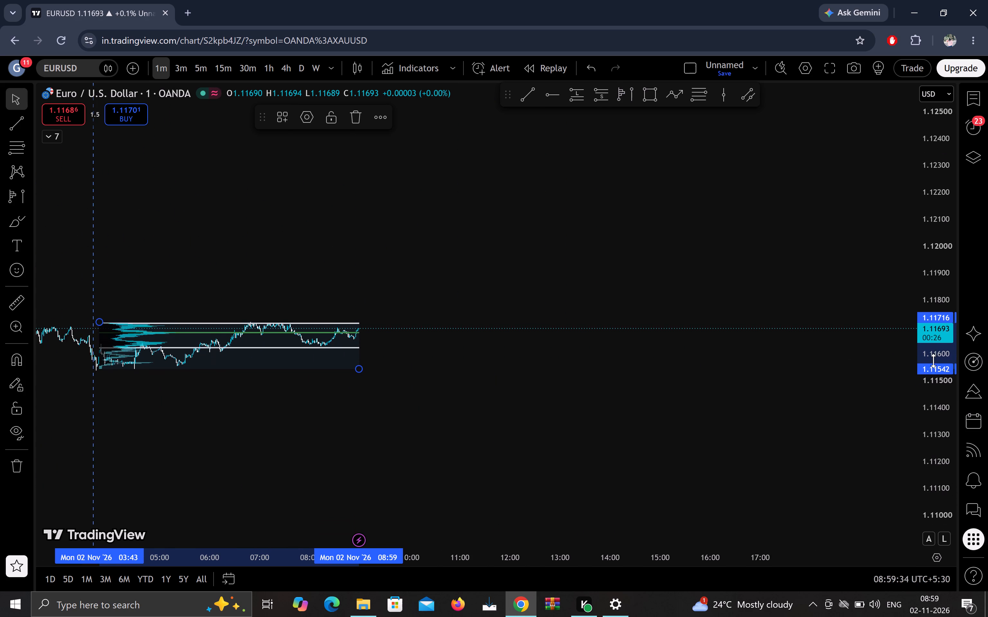
pyautogui.scroll(20, 933, 361)
pyautogui.scroll(19, 933, 361)
pyautogui.scroll(10, 934, 359)
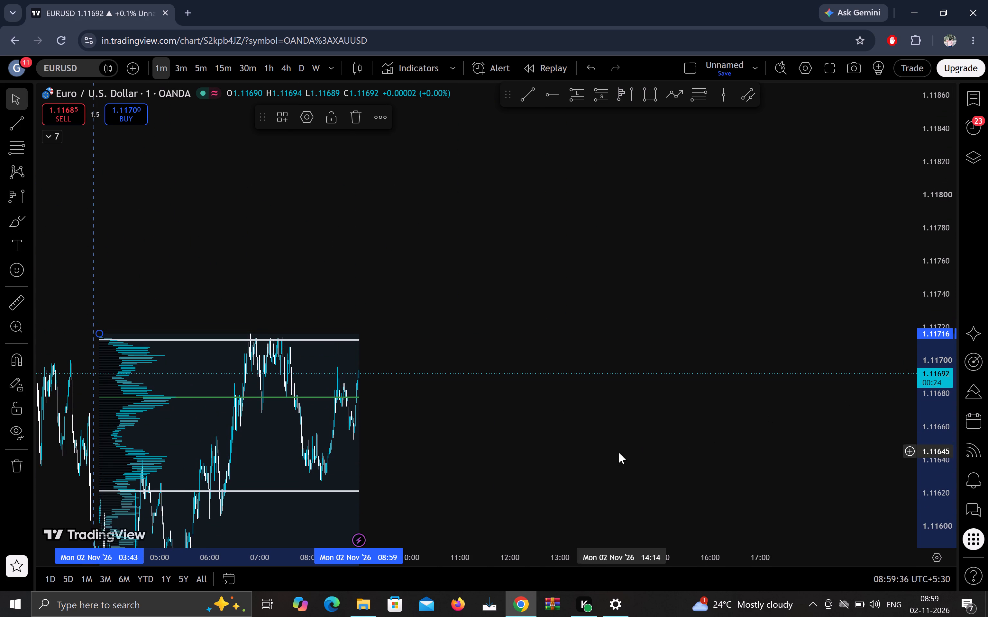
pyautogui.moveTo(619, 452); pyautogui.dragTo(748, 352)
pyautogui.moveTo(748, 352); pyautogui.dragTo(751, 351, button='right')
pyautogui.moveTo(751, 351); pyautogui.dragTo(768, 342)
pyautogui.click(664, 363)
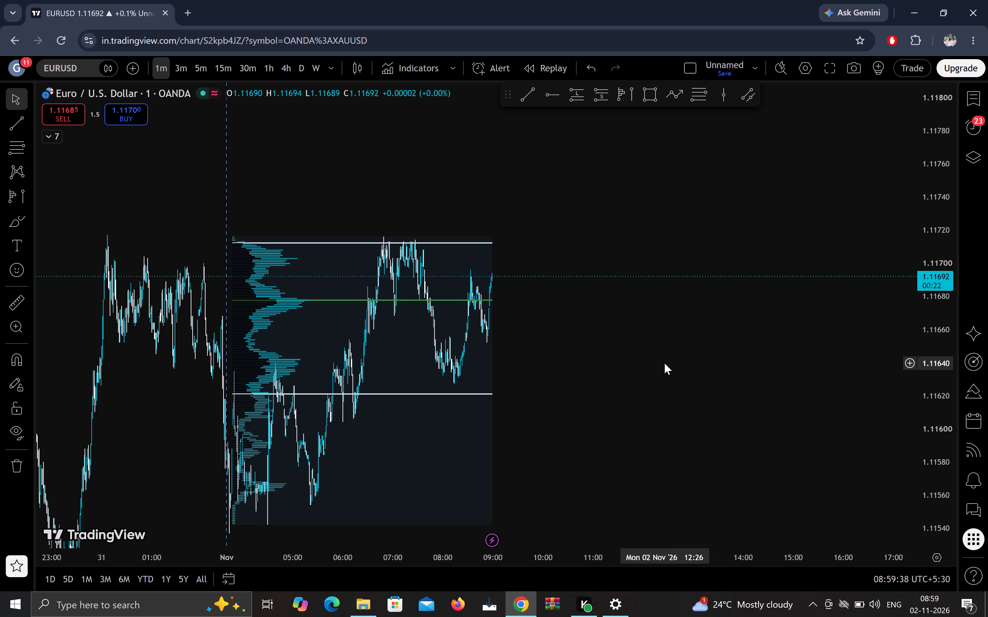
pyautogui.moveTo(664, 363); pyautogui.dragTo(705, 300)
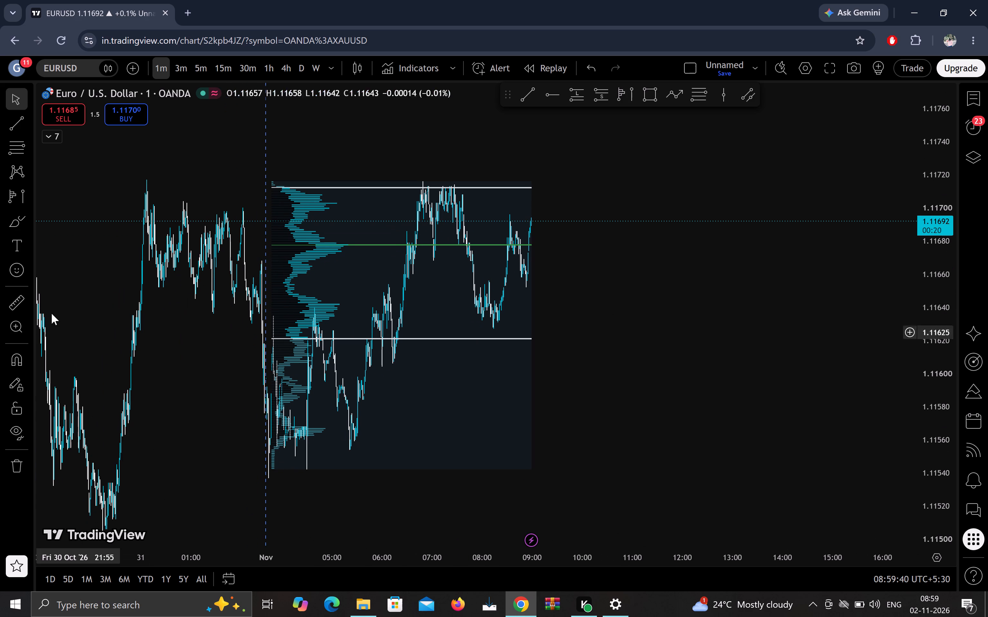
# Measure the EURUSD price range from about 1.11711 at 07:20 down to about 1.11552 at 05:12, and clear the measurement.
pyautogui.click(14, 304)
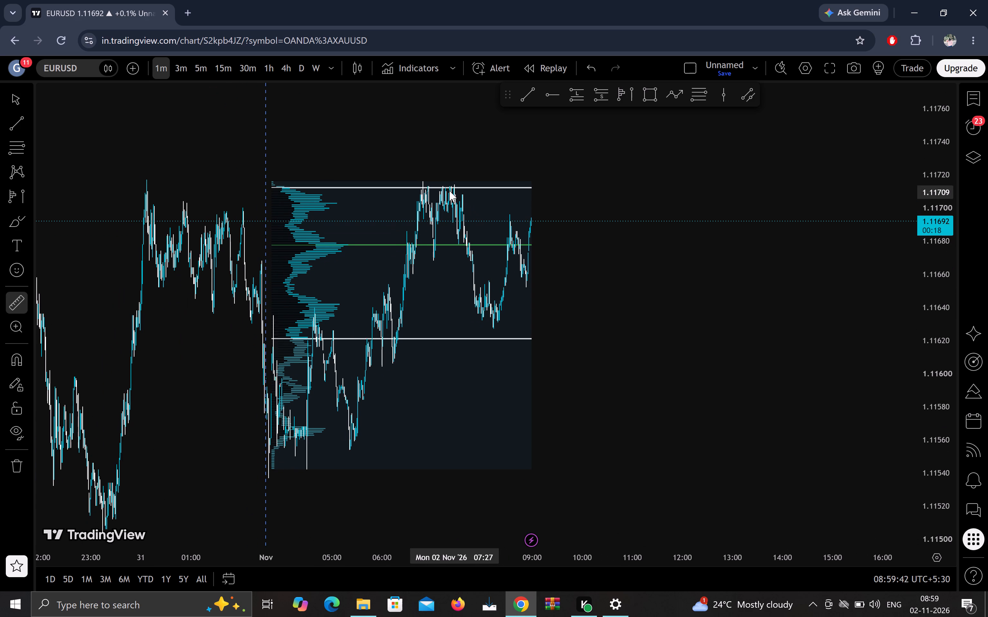
pyautogui.click(449, 189)
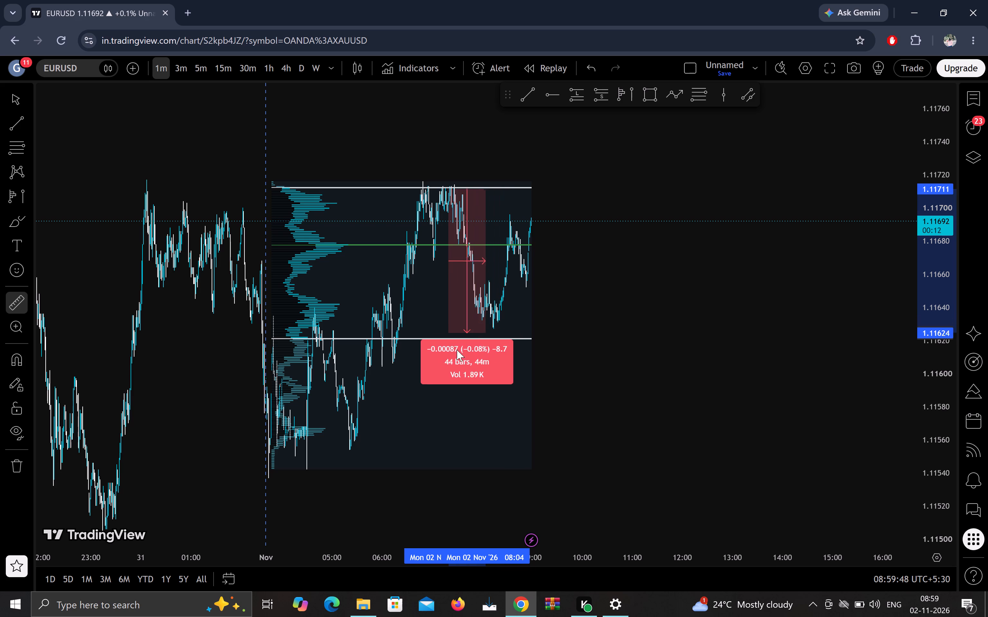
pyautogui.rightClick(342, 453)
pyautogui.click(342, 453)
pyautogui.scroll(-3, 651, 403)
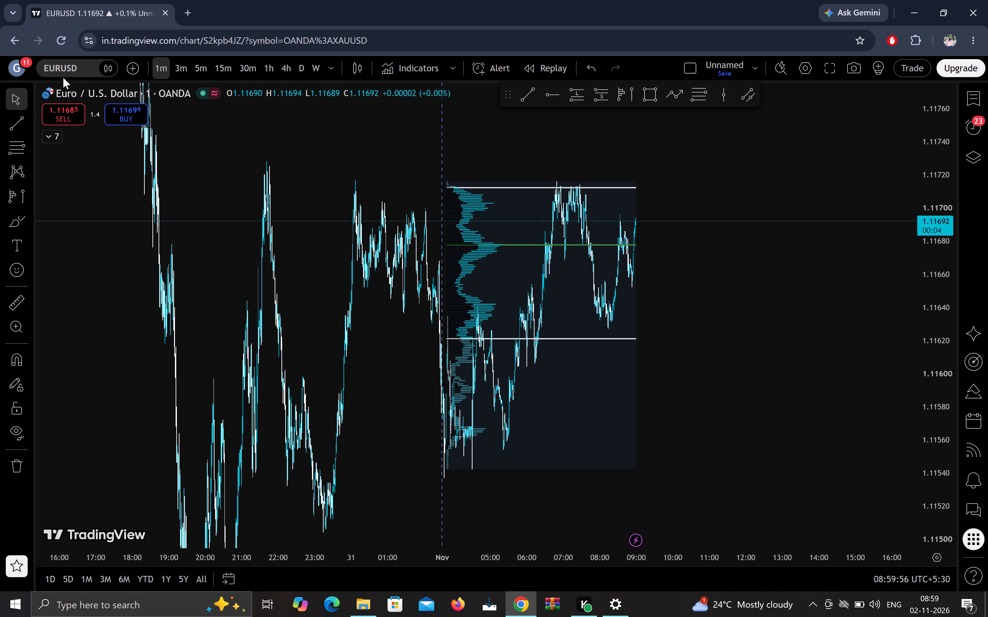
# Switch the chart from EURUSD back to the OANDA XAUUSD gold symbol.
pyautogui.click(71, 75)
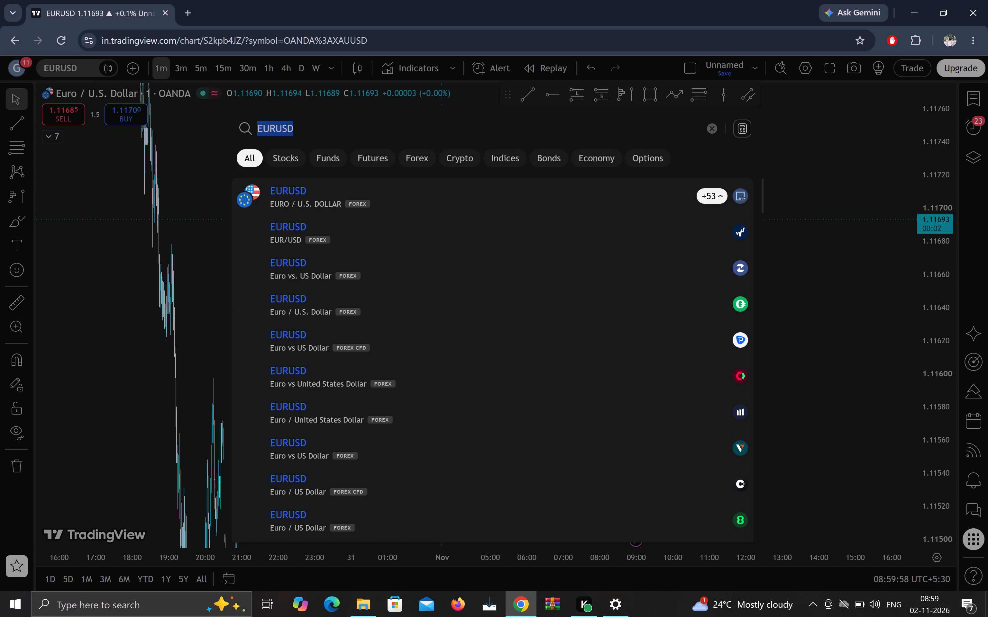
pyautogui.click(715, 134)
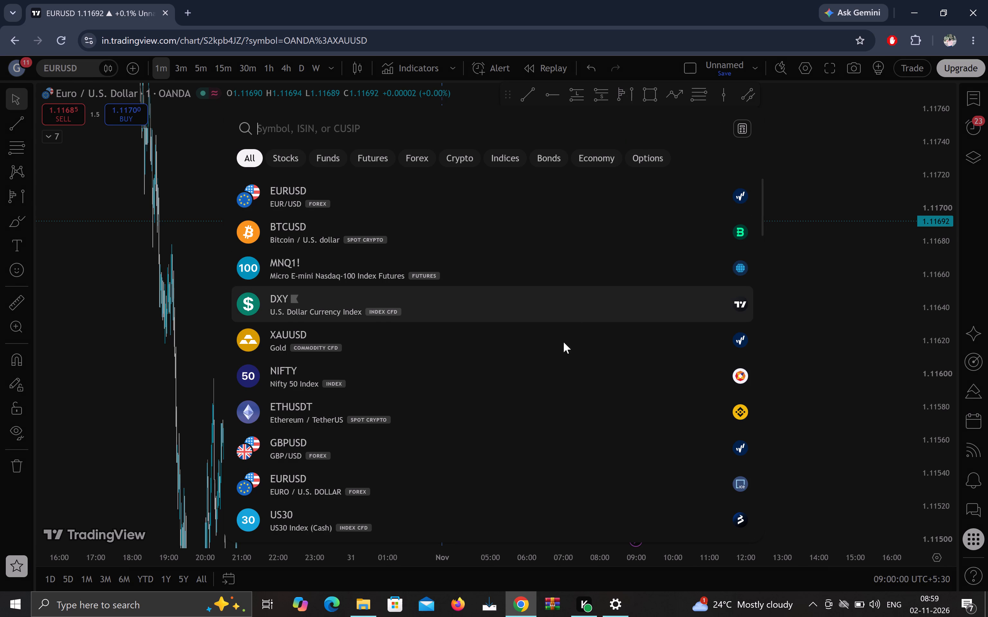
pyautogui.click(594, 344)
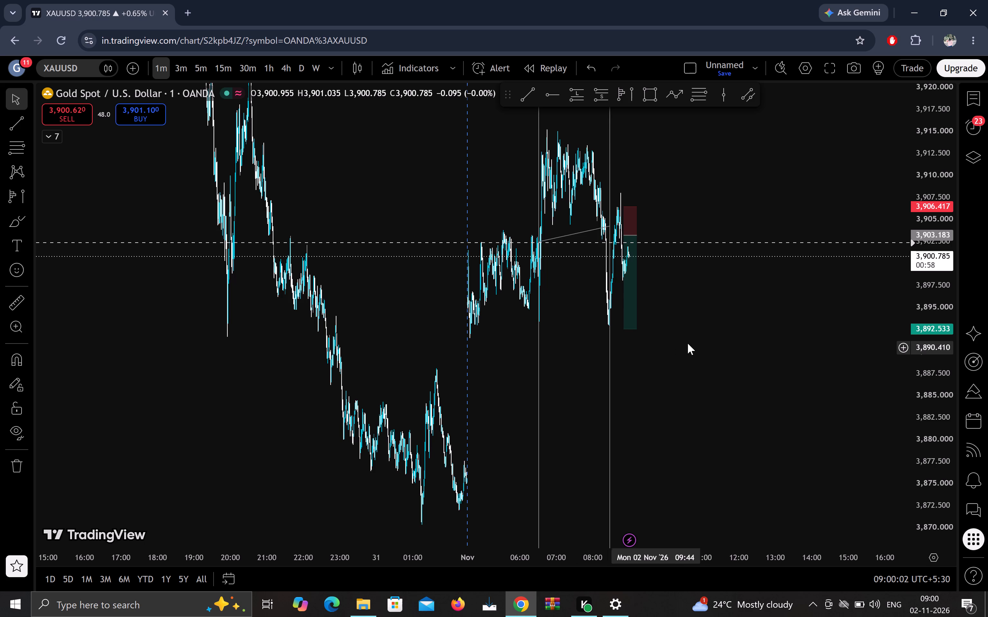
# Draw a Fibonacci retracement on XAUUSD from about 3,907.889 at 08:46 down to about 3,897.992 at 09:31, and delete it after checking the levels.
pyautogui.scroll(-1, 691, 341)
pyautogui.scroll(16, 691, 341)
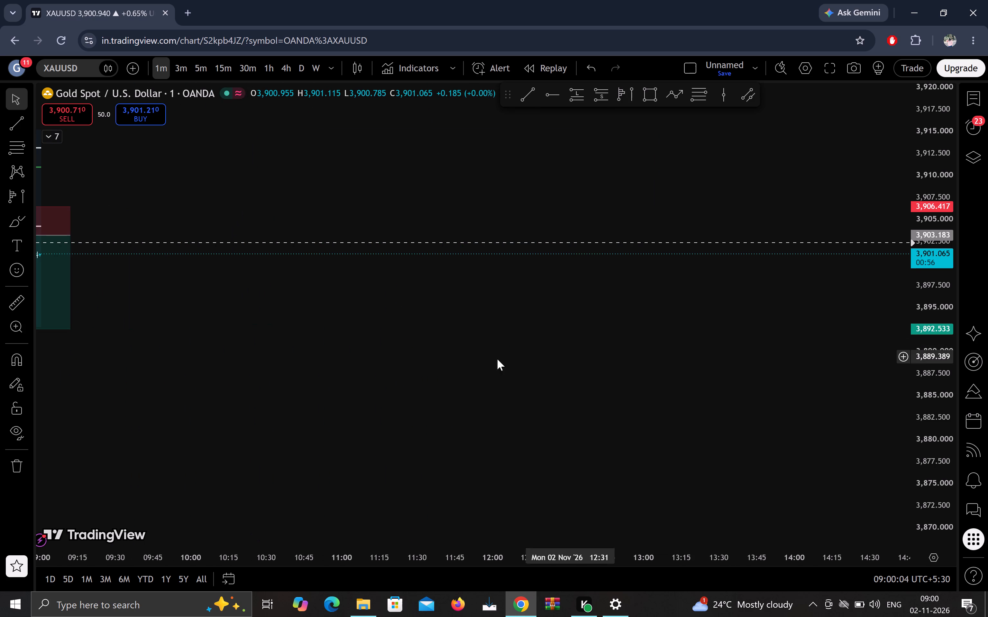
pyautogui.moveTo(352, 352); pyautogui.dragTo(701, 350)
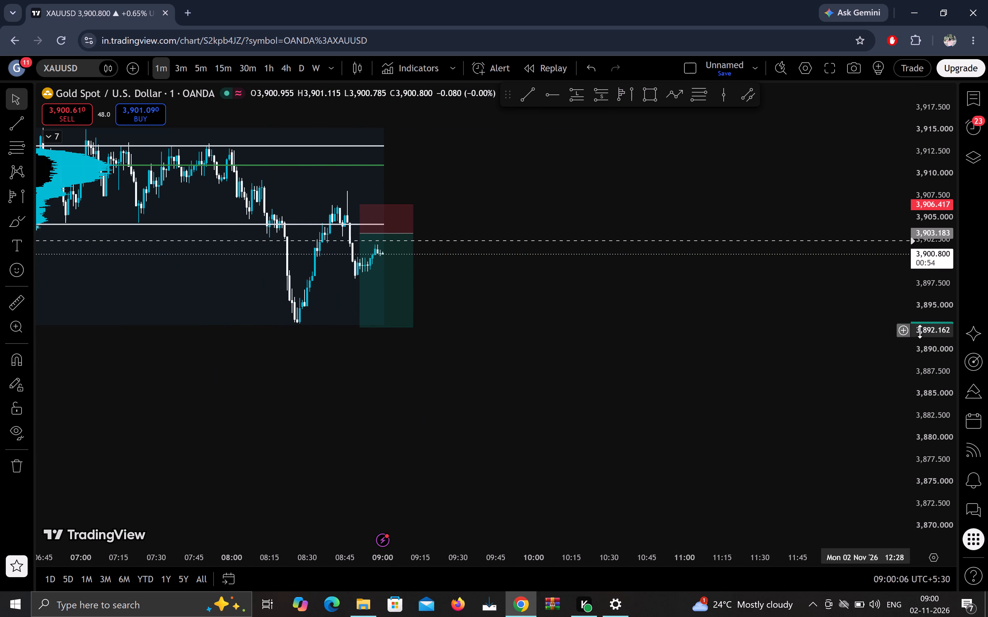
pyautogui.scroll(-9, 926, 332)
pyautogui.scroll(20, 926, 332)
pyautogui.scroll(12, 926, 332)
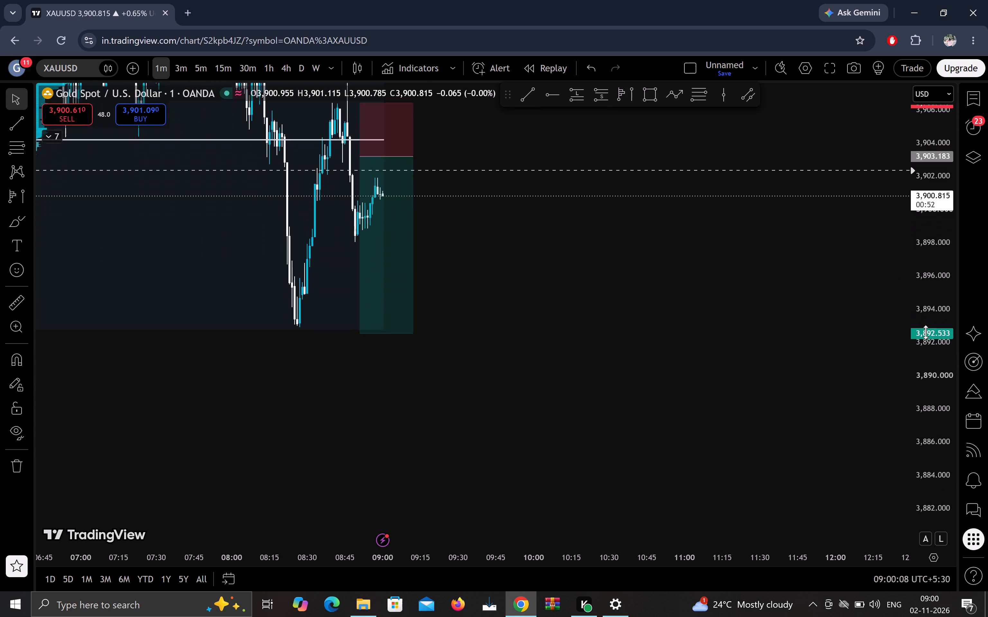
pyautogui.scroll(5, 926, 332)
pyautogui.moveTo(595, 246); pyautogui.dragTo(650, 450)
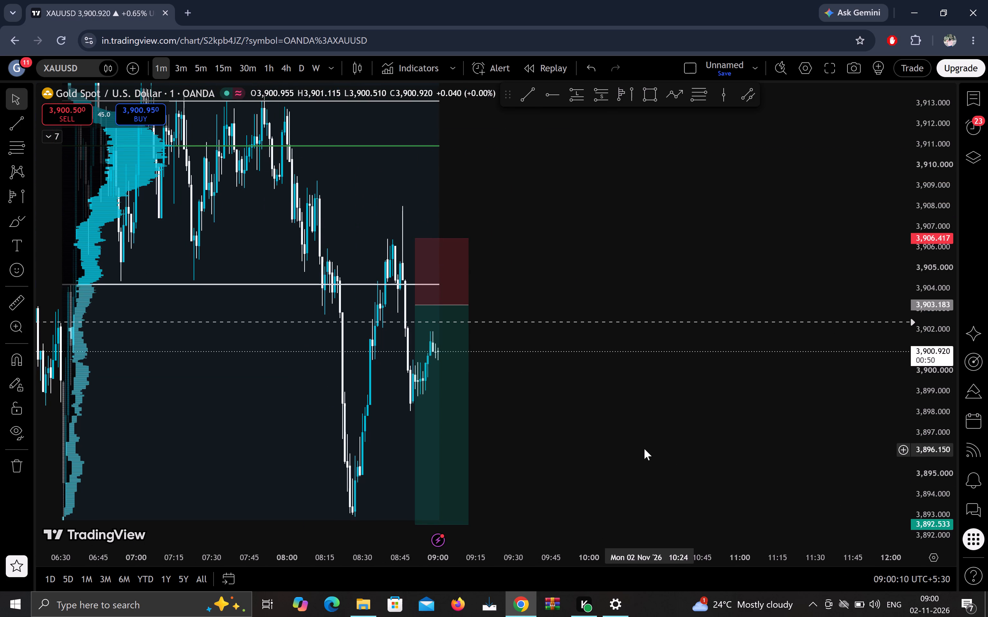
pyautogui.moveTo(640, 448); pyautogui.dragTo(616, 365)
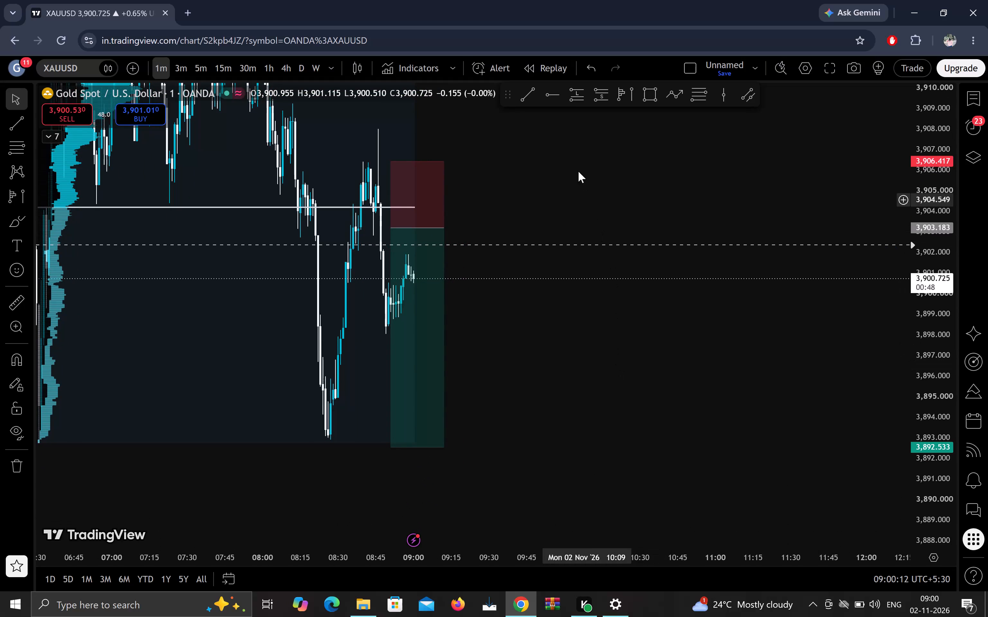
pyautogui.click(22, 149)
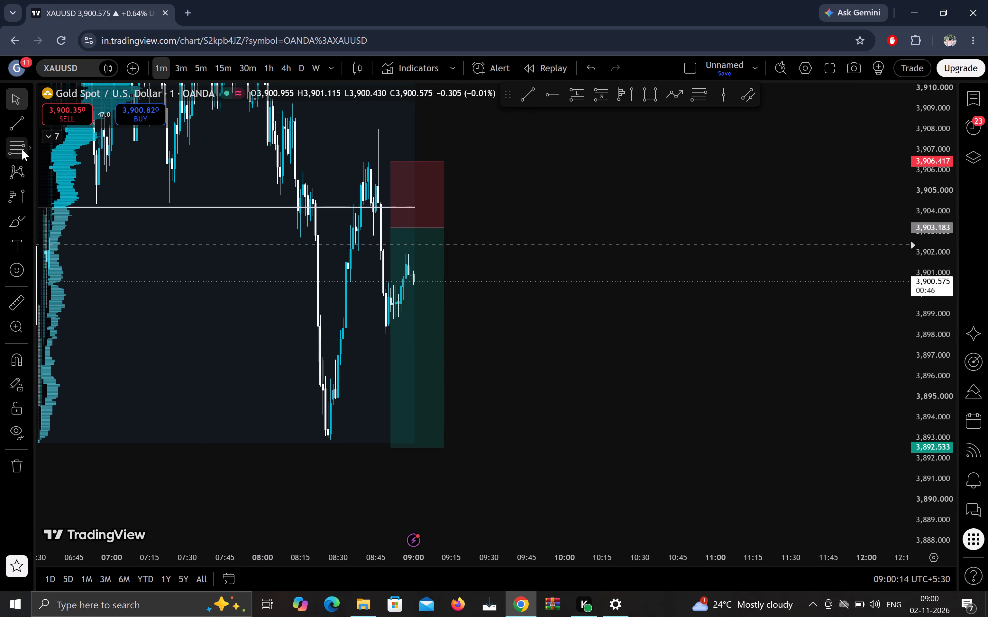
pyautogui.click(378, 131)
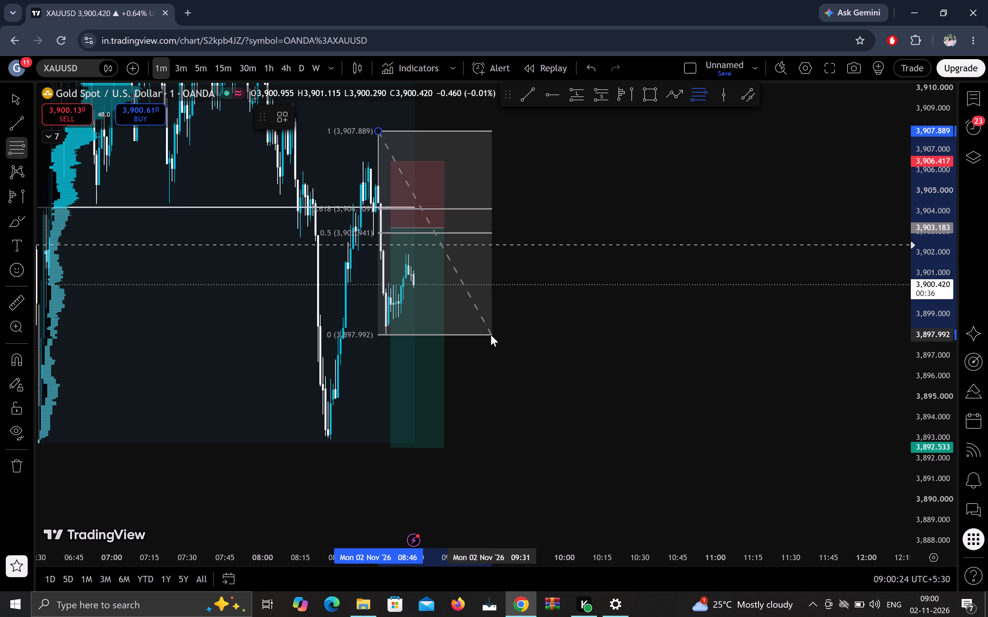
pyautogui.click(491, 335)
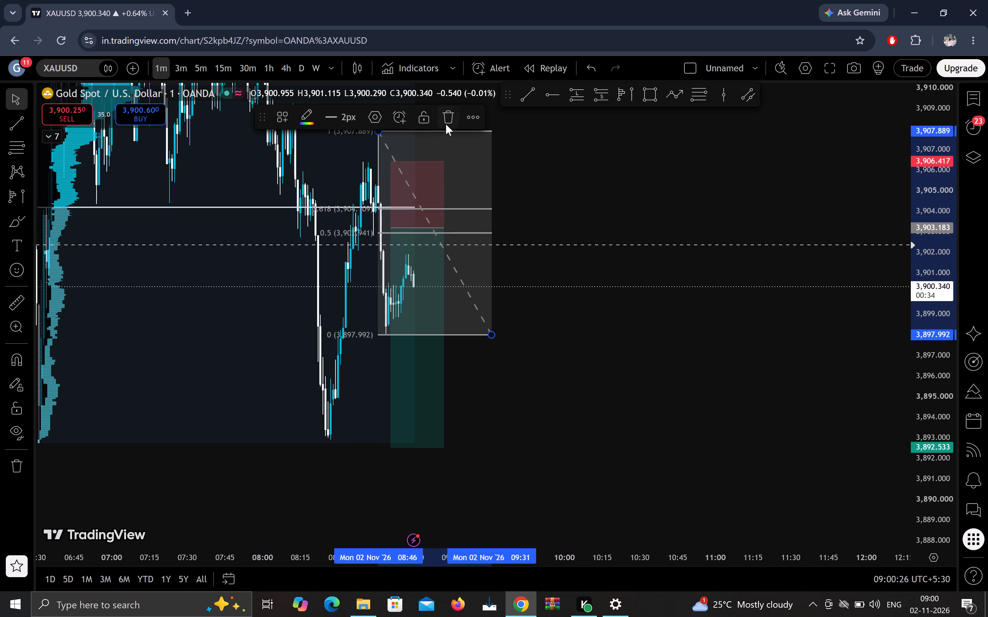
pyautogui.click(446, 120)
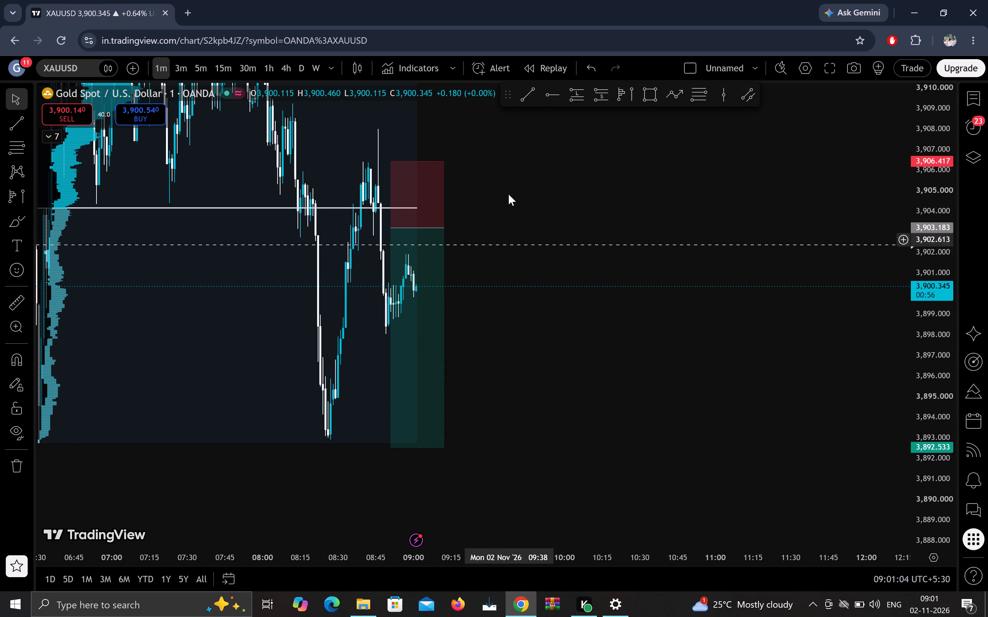
# Delete the fixed range volume profile that starts at 06:31 on the XAUUSD chart.
pyautogui.moveTo(513, 163); pyautogui.dragTo(515, 175)
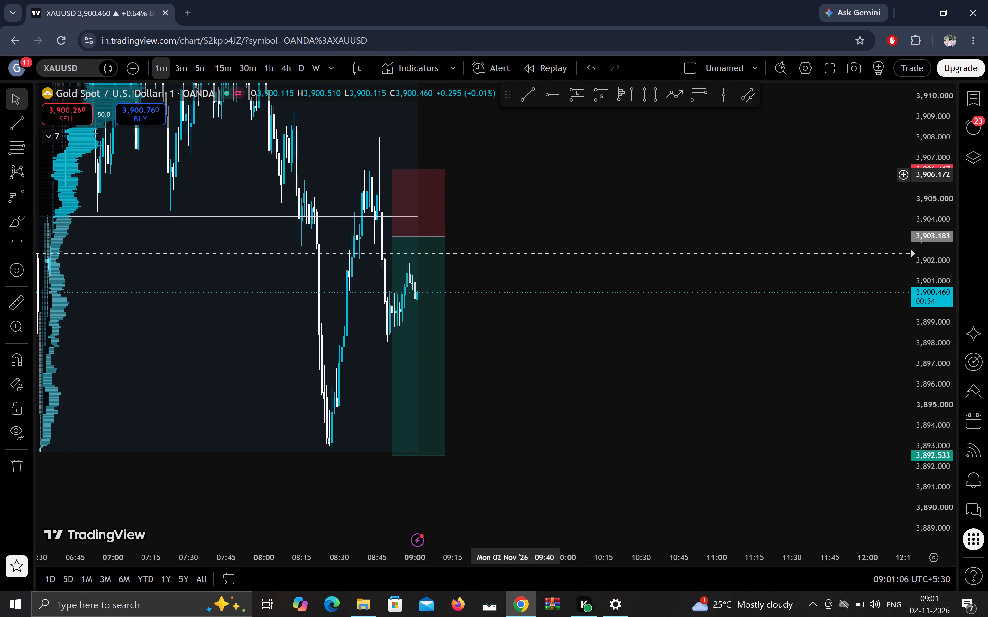
pyautogui.moveTo(515, 175); pyautogui.dragTo(515, 173)
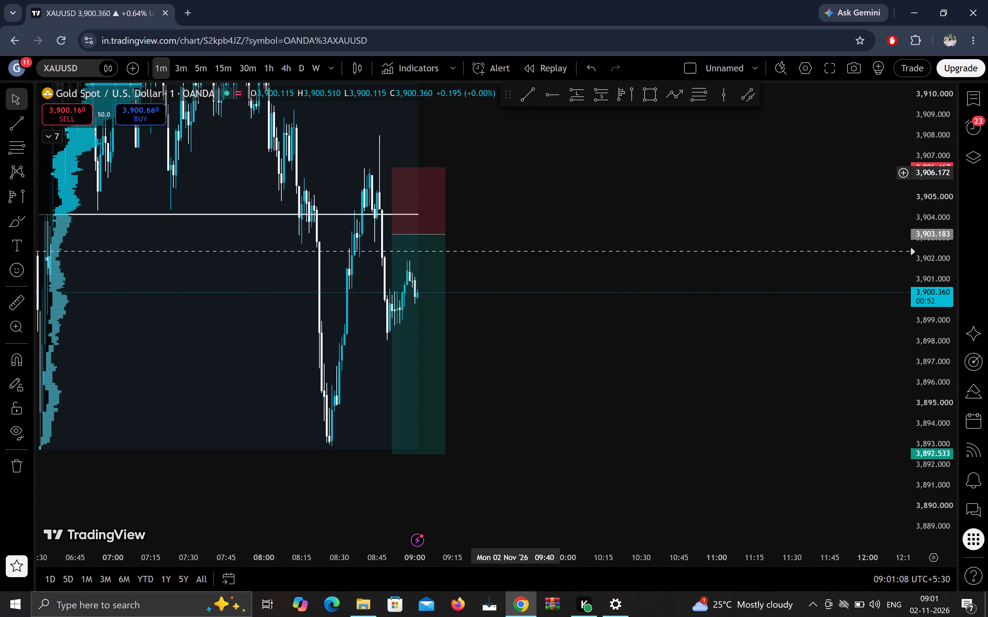
pyautogui.moveTo(515, 173); pyautogui.dragTo(515, 174)
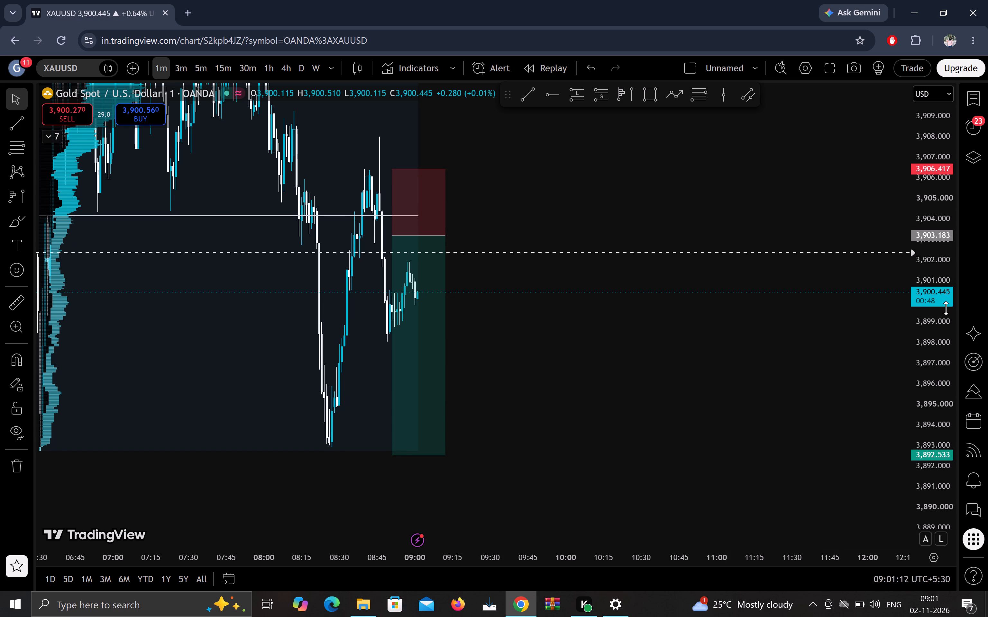
pyautogui.scroll(12, 946, 308)
pyautogui.scroll(-20, 946, 308)
pyautogui.scroll(-16, 946, 308)
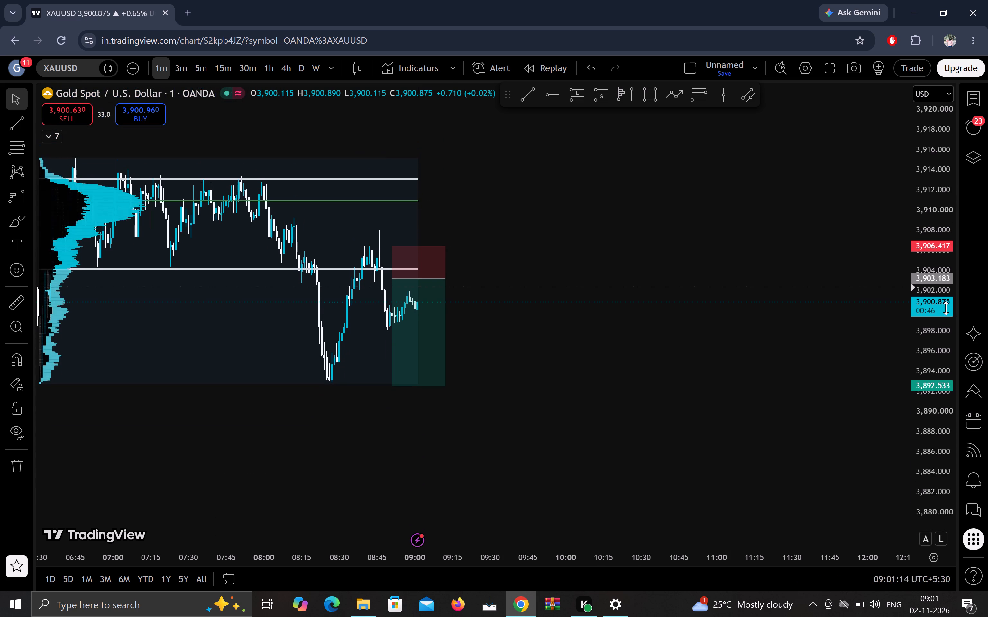
pyautogui.scroll(-3, 946, 308)
pyautogui.scroll(9, 946, 308)
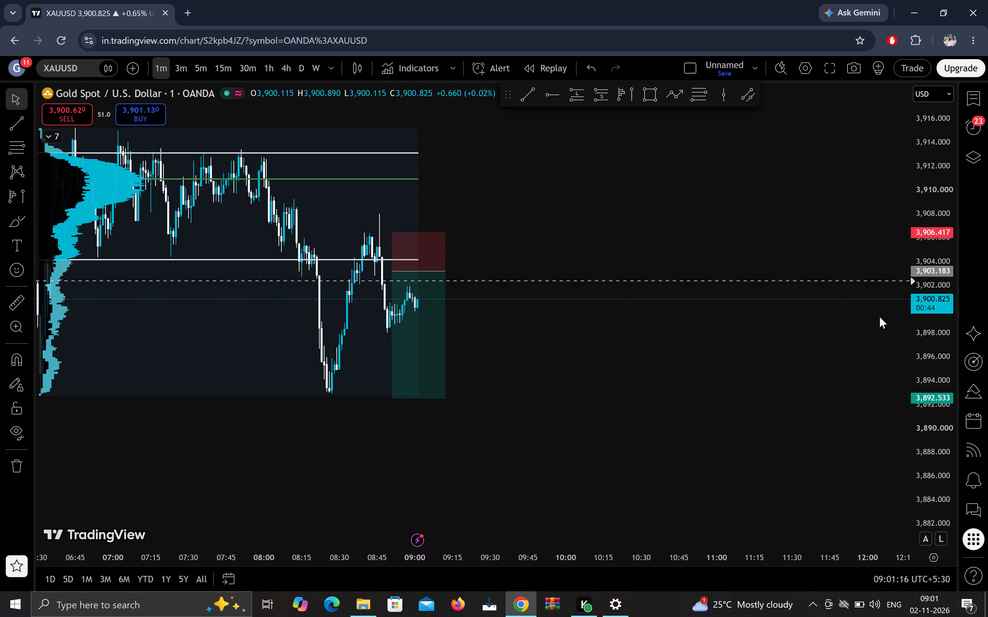
pyautogui.rightClick(618, 359)
pyautogui.moveTo(618, 359); pyautogui.dragTo(848, 348)
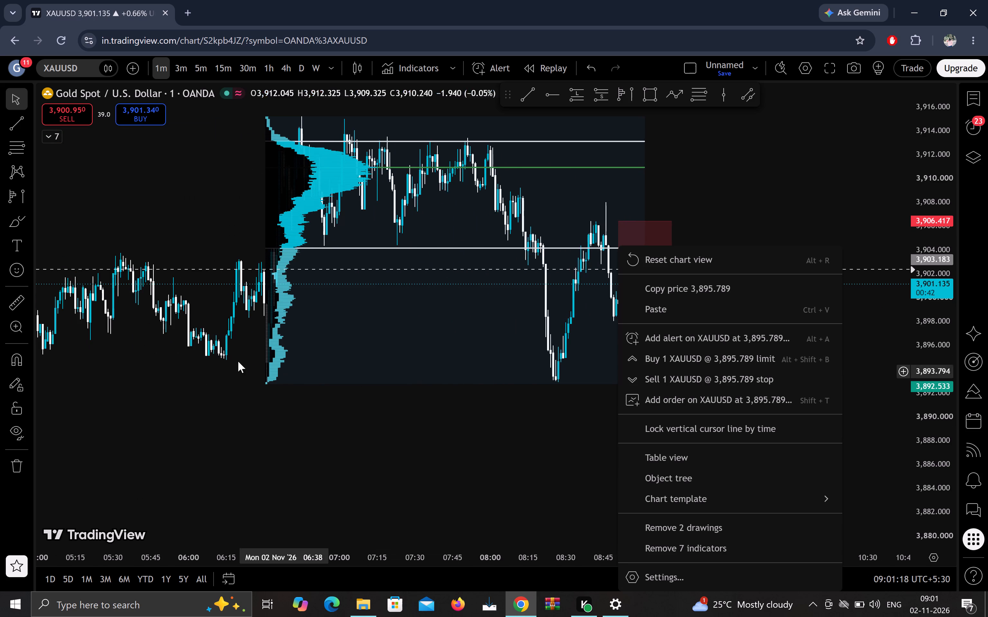
pyautogui.click(560, 384)
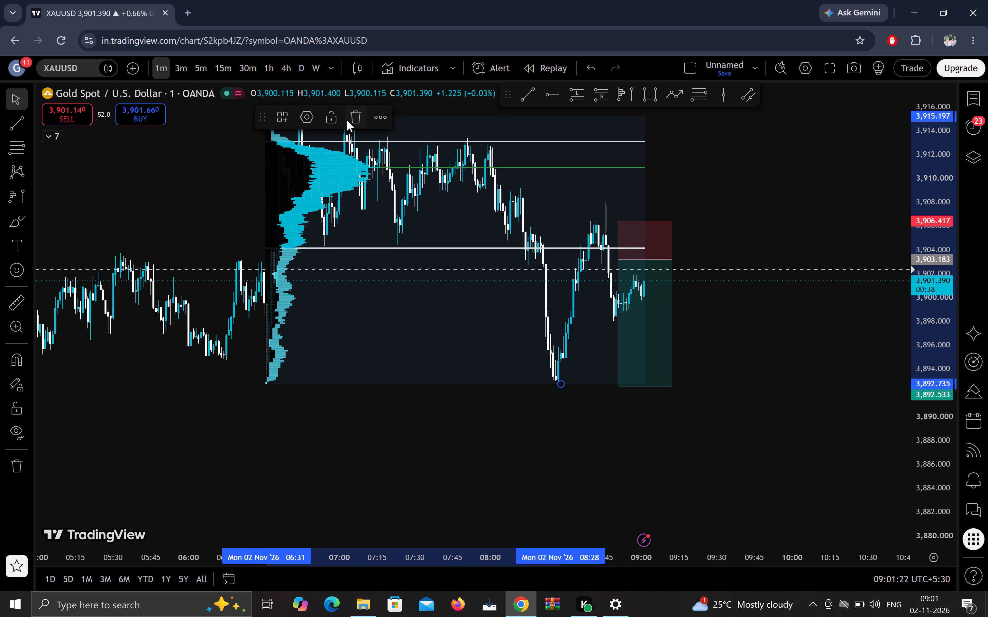
pyautogui.click(353, 121)
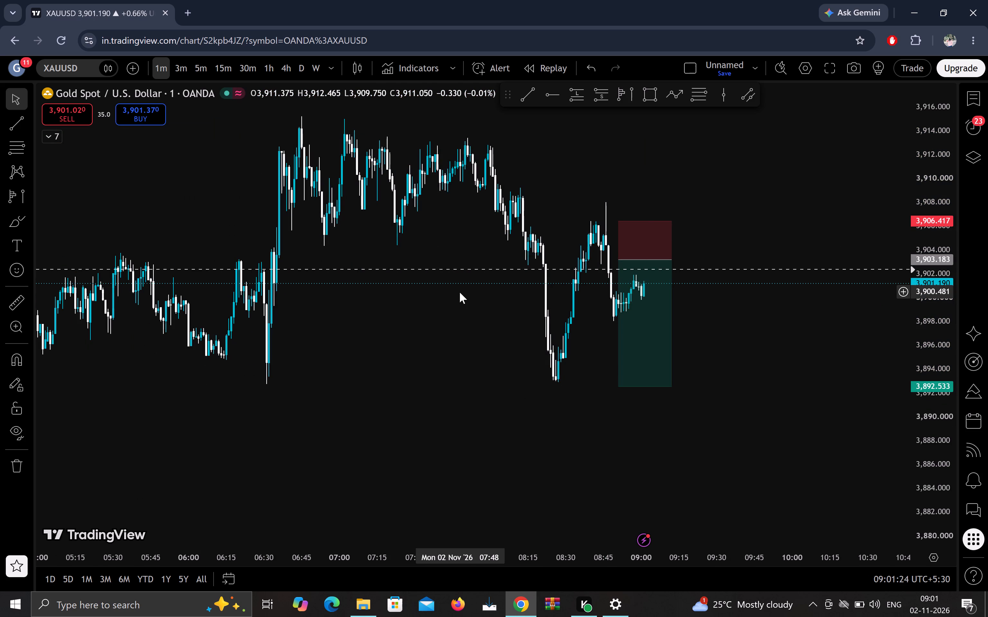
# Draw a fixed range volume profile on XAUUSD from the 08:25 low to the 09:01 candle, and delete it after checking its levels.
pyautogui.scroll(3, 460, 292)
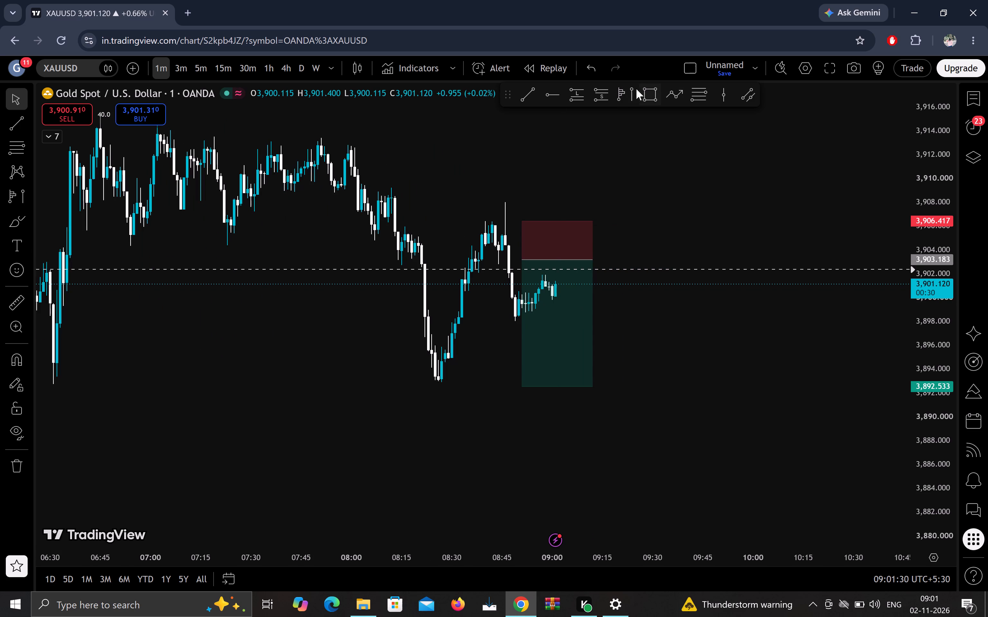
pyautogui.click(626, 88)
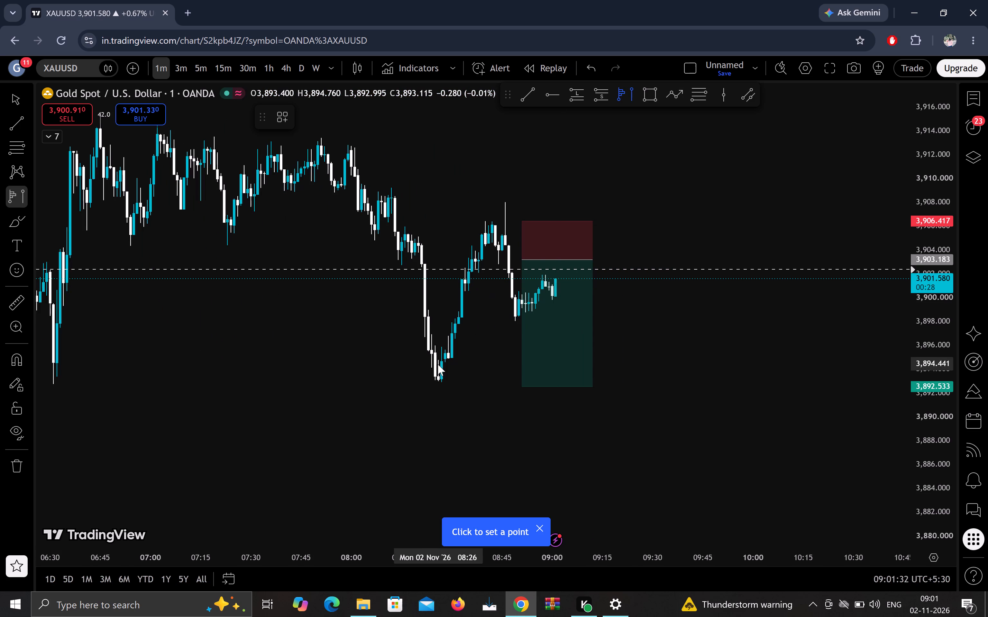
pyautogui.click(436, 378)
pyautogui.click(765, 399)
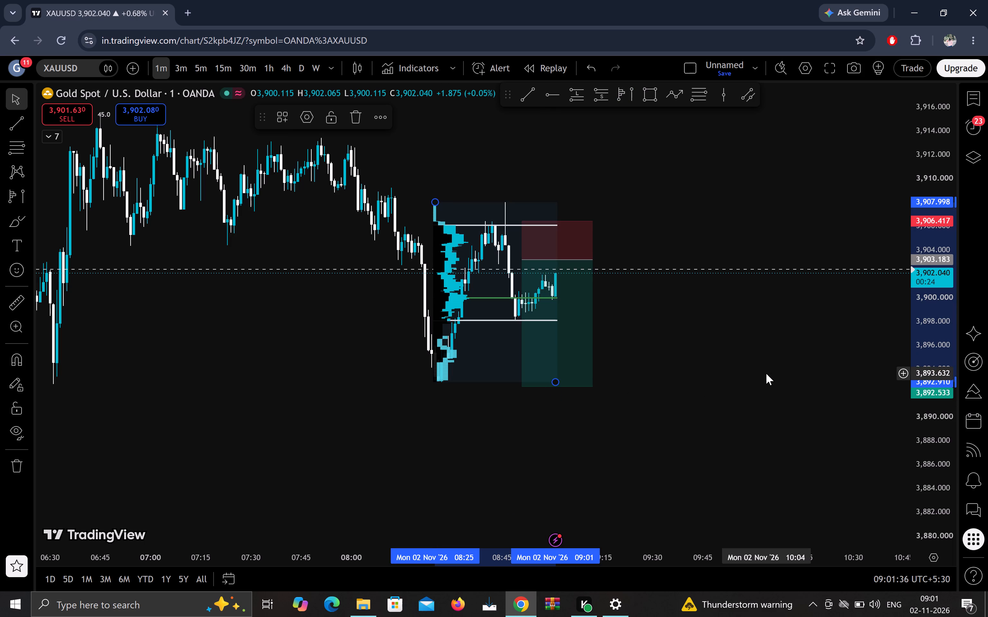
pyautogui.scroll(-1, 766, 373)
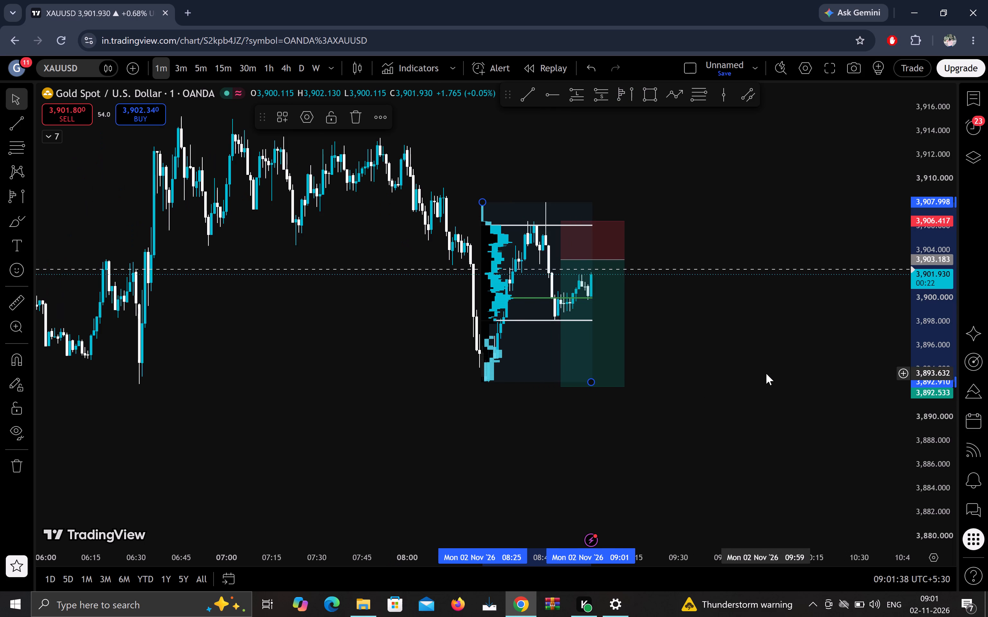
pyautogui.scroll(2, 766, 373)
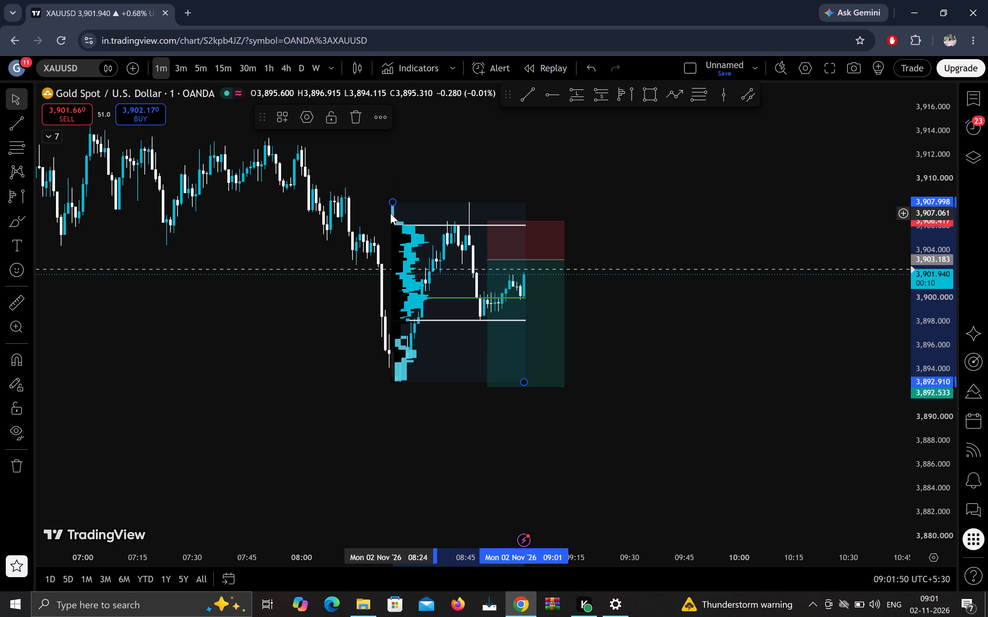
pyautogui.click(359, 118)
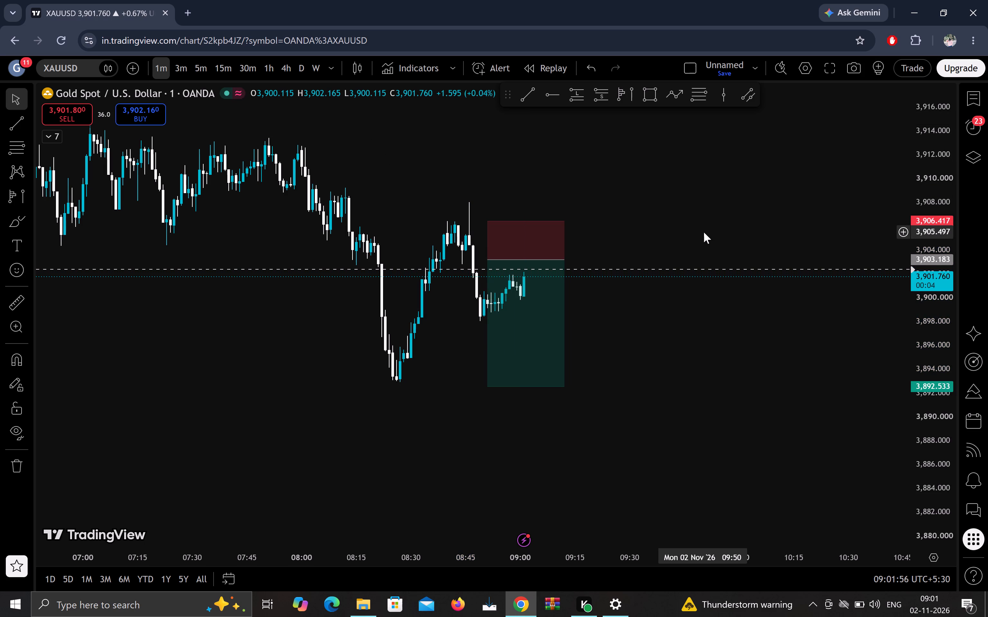
# Extend the XAUUSD short position's time span to about 09:28, keeping its entry at 3,903.183, and deselect it.
pyautogui.scroll(-2, 704, 232)
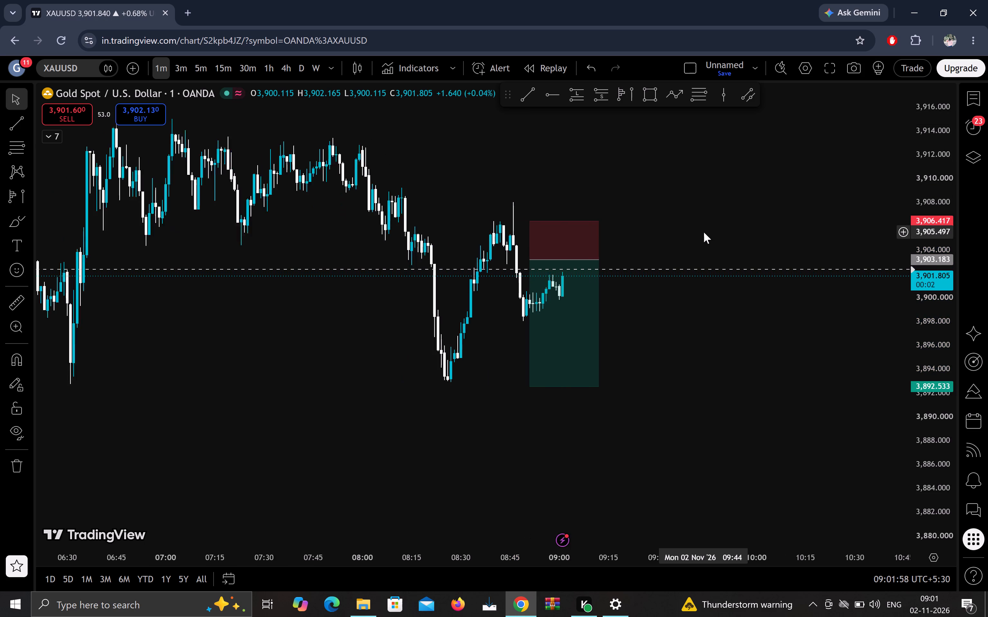
pyautogui.scroll(-1, 704, 232)
pyautogui.scroll(7, 704, 232)
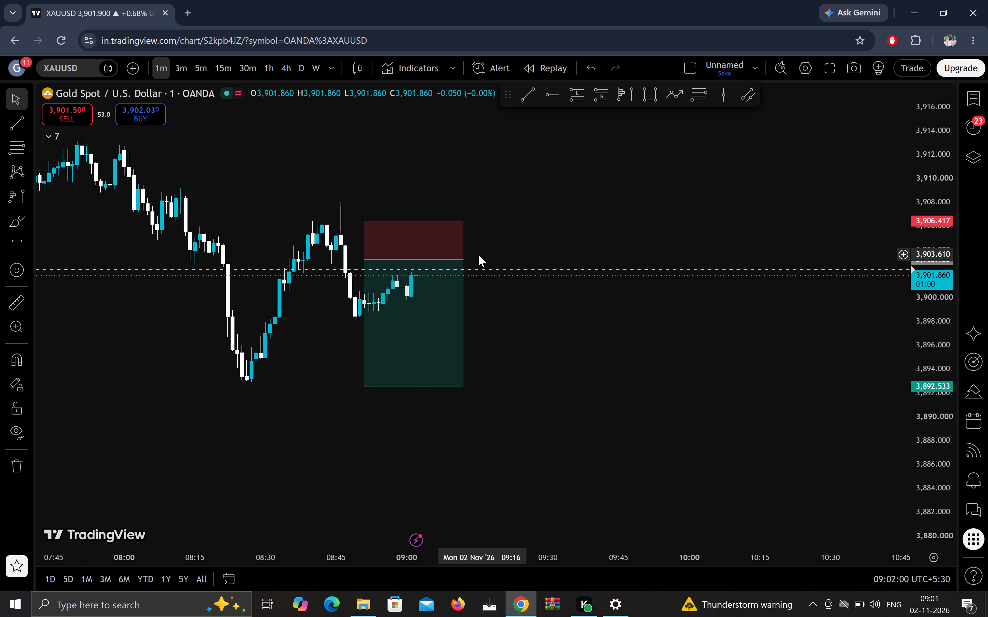
pyautogui.moveTo(463, 262); pyautogui.dragTo(540, 258)
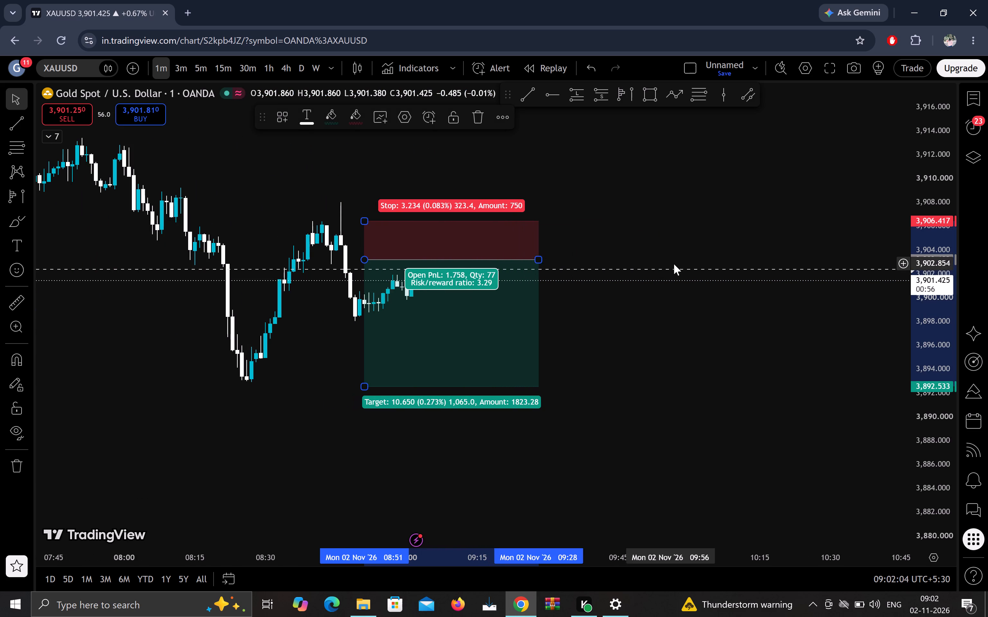
pyautogui.click(674, 264)
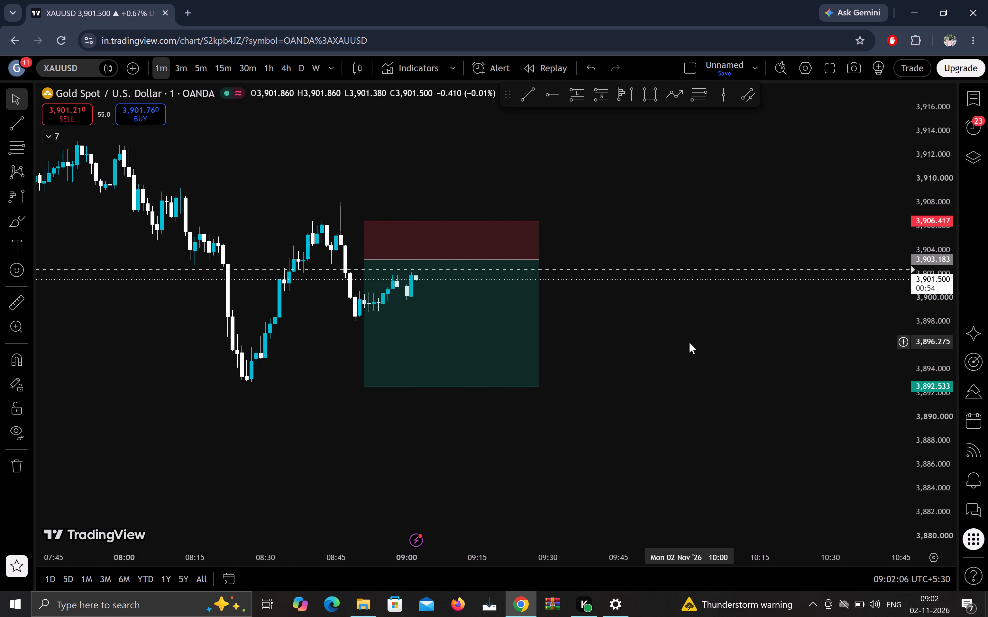
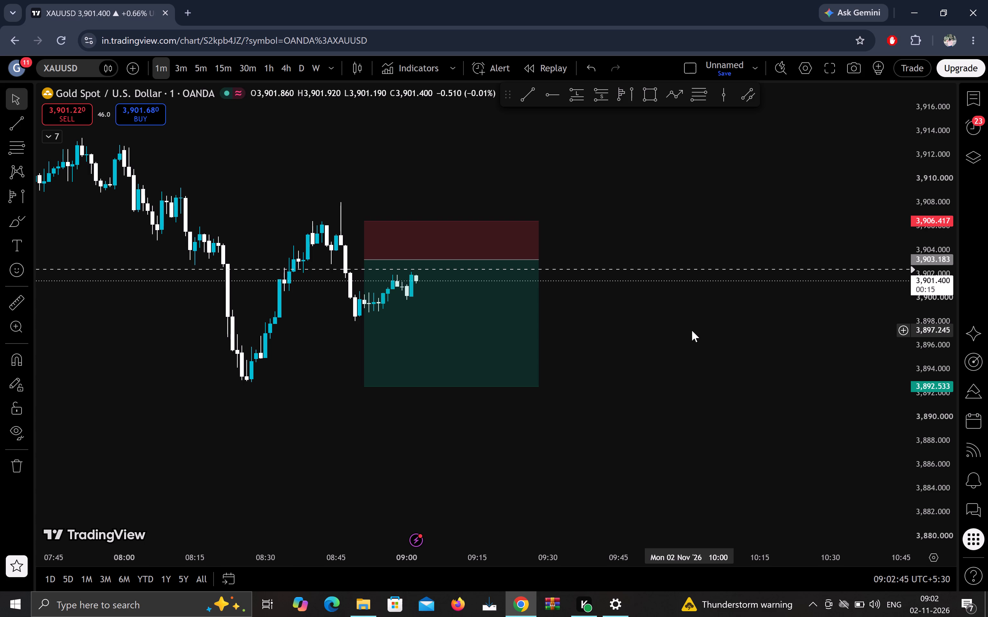
# Draw a rectangle zone over the XAUUSD highs from 06:36 to about 09:30, between about 3,913.5 and 3,915.1.
pyautogui.scroll(-5, 692, 330)
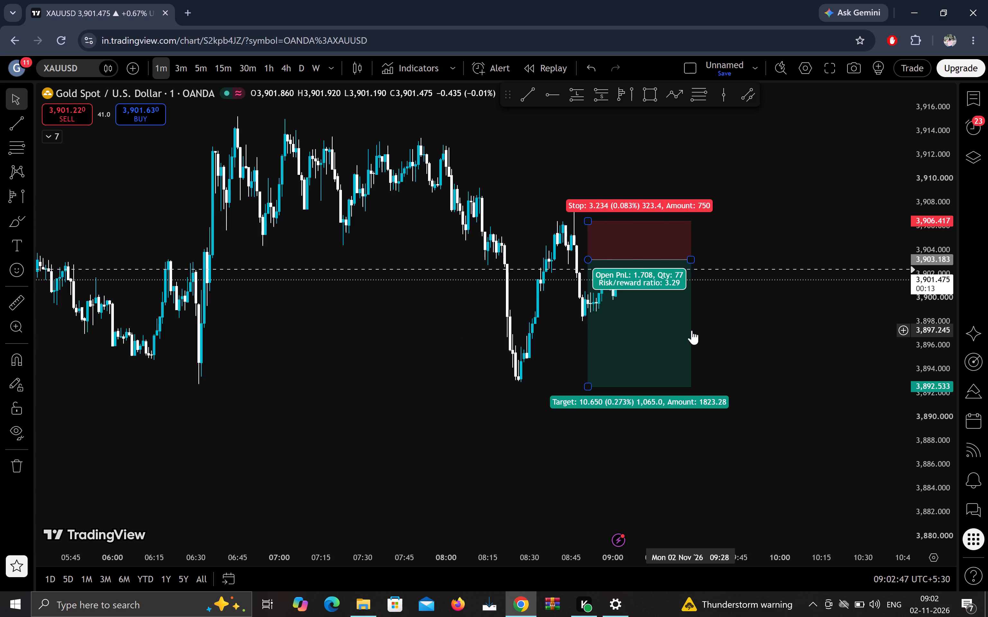
pyautogui.scroll(-5, 692, 330)
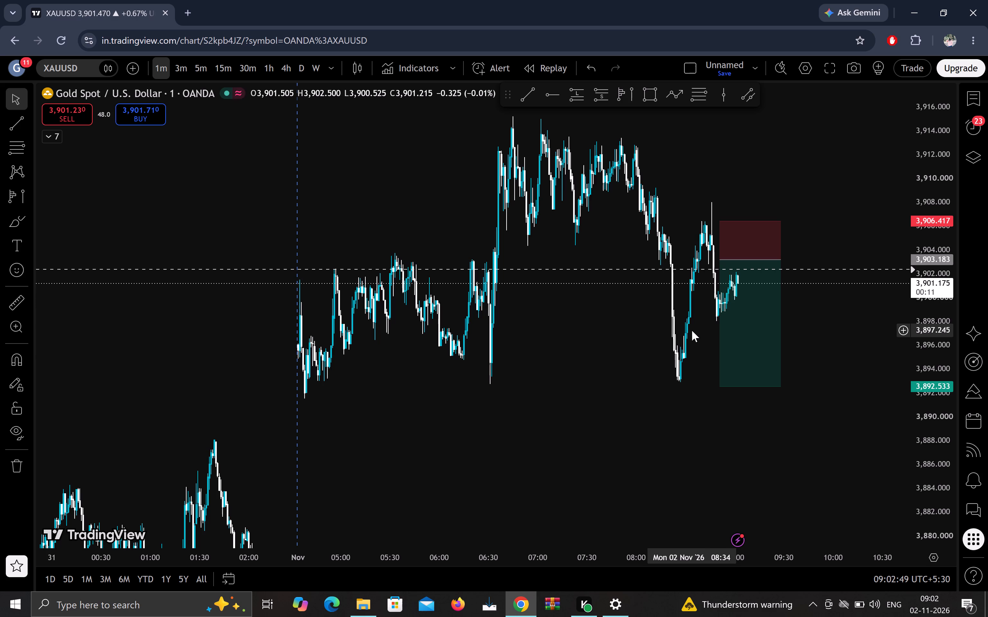
pyautogui.scroll(3, 692, 330)
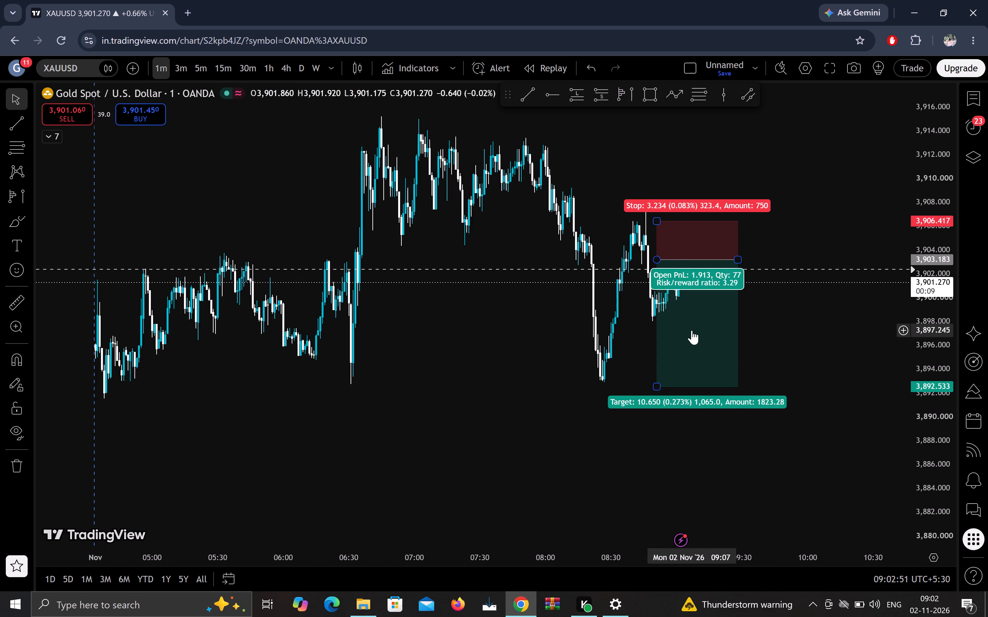
pyautogui.moveTo(575, 164); pyautogui.dragTo(574, 237)
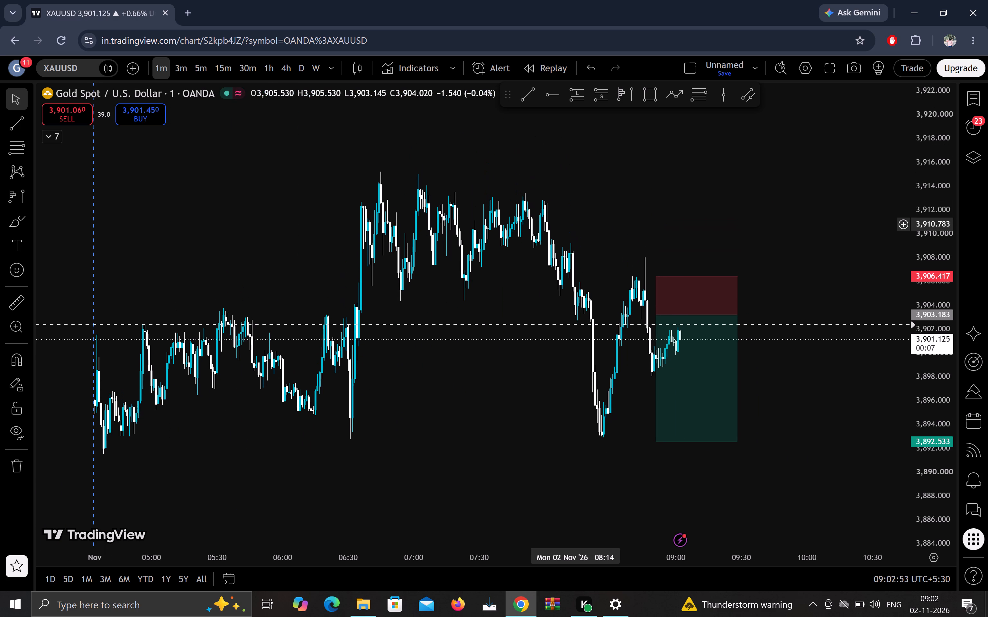
pyautogui.moveTo(574, 237); pyautogui.dragTo(571, 261)
pyautogui.click(644, 95)
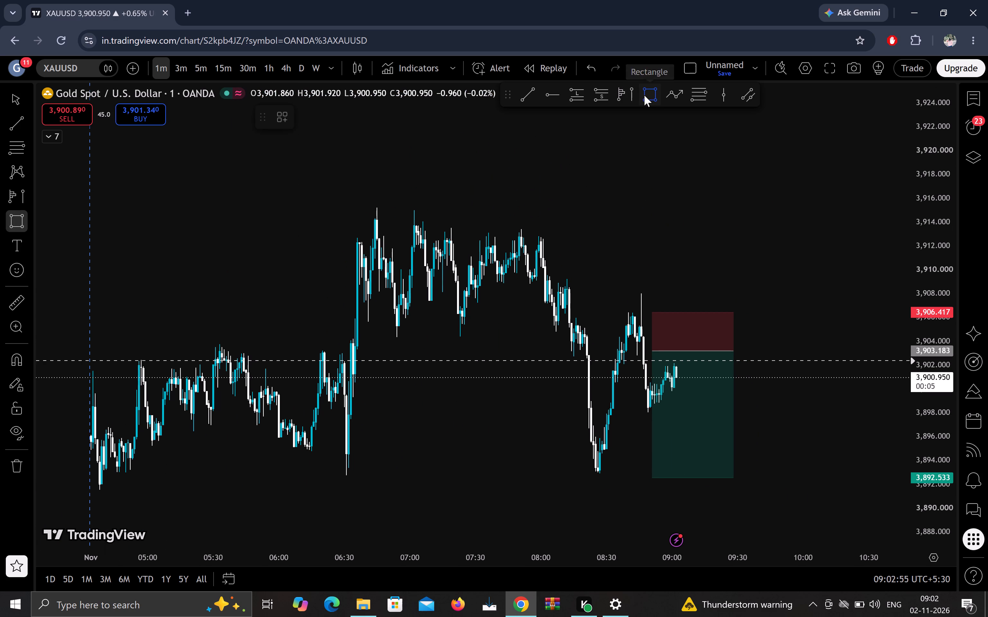
pyautogui.click(357, 228)
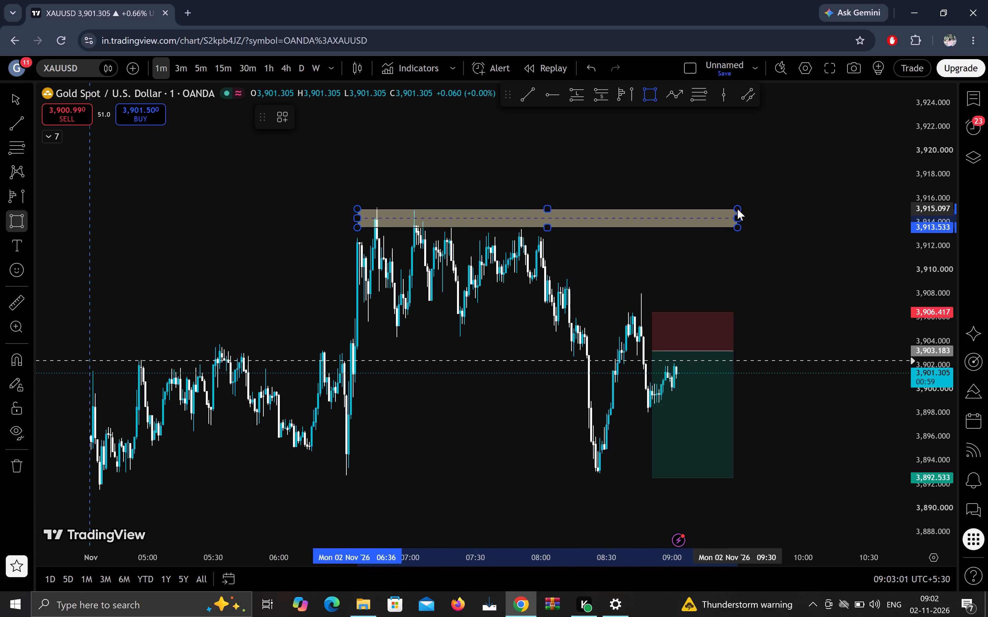
pyautogui.click(738, 209)
pyautogui.click(758, 208)
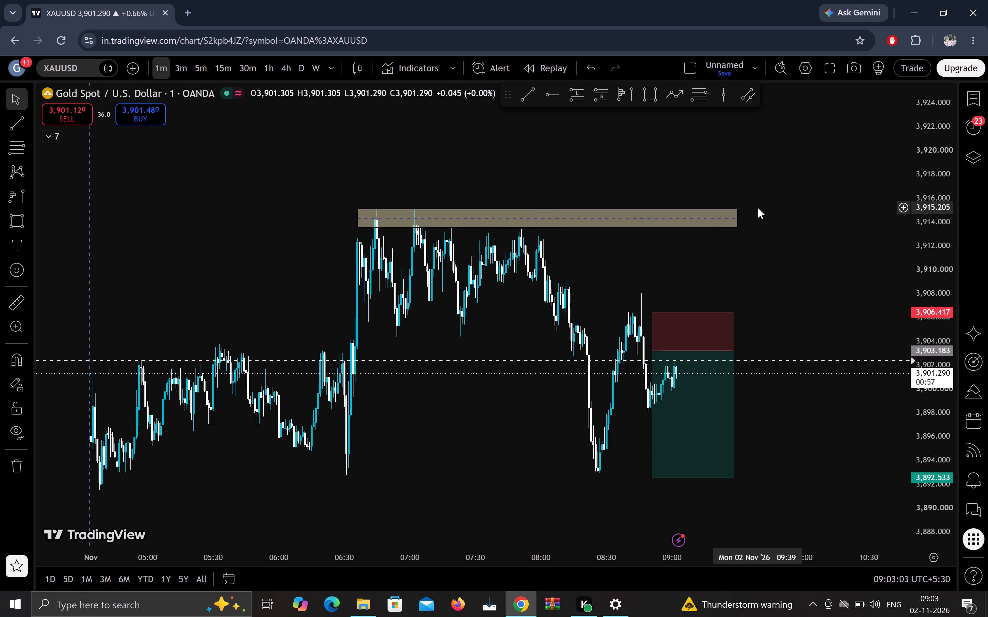
# Draw a rectangle zone beneath the XAUUSD session lows from 04:34 to about 08:37, between about 3,890.4 and 3,892.9.
pyautogui.scroll(-2, 746, 228)
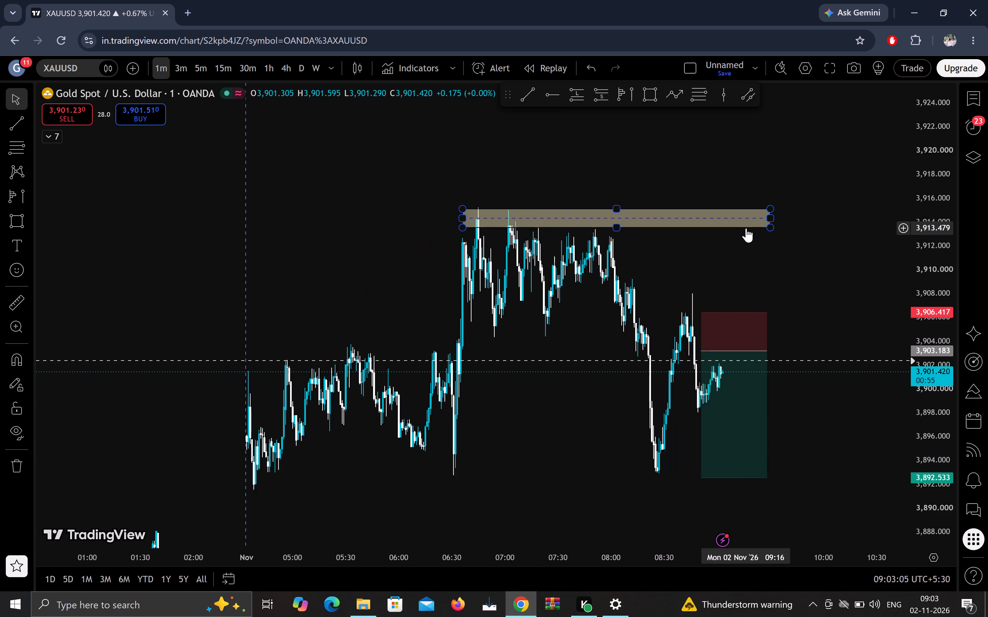
pyautogui.scroll(5, 746, 228)
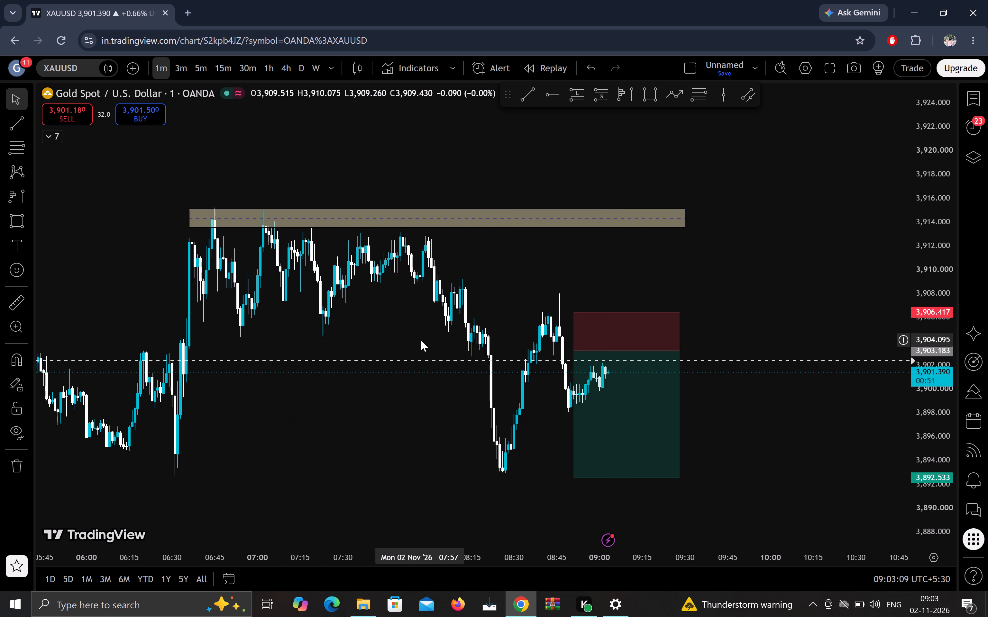
pyautogui.hscroll(3, 421, 340)
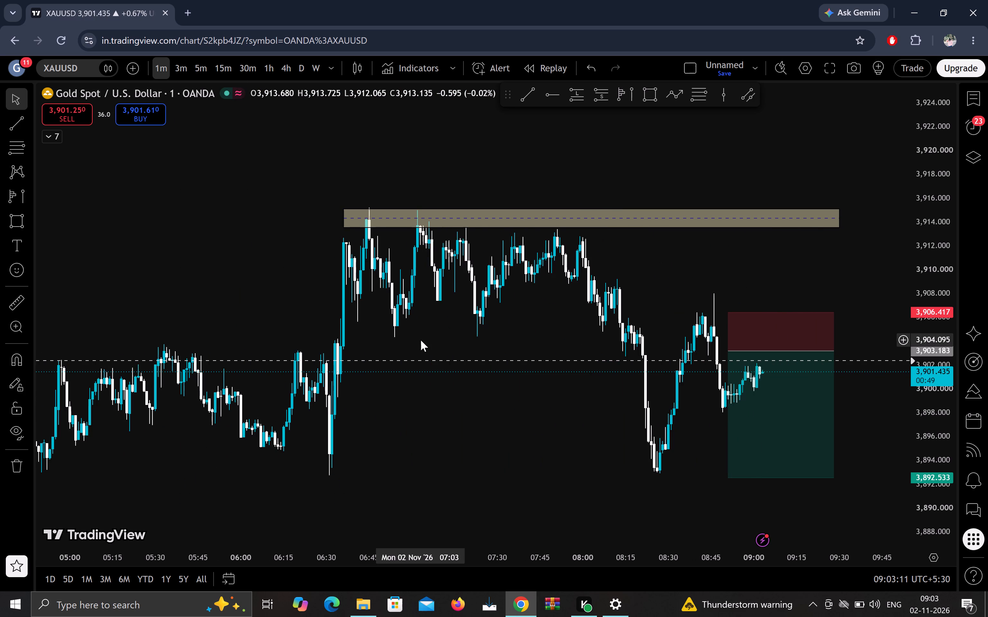
pyautogui.moveTo(522, 377); pyautogui.dragTo(252, 314)
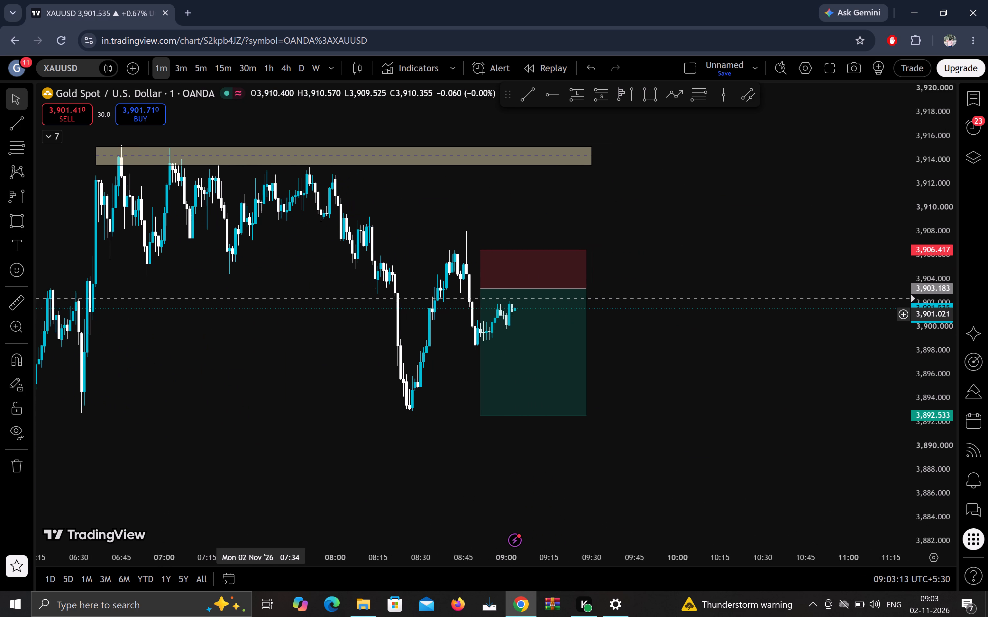
pyautogui.moveTo(252, 314); pyautogui.dragTo(237, 311)
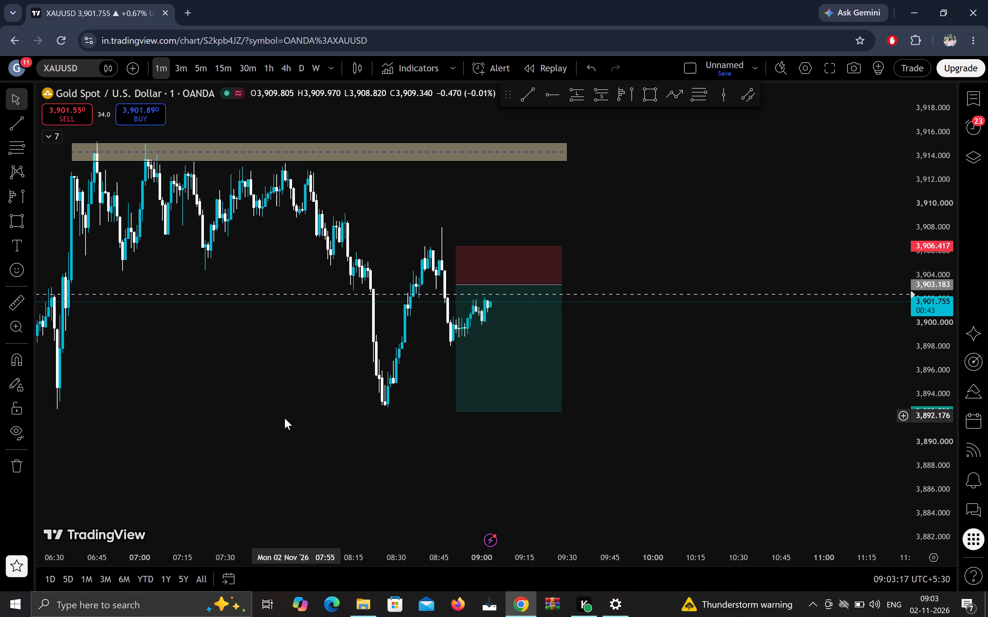
pyautogui.moveTo(285, 420); pyautogui.dragTo(434, 363)
pyautogui.moveTo(335, 385); pyautogui.dragTo(700, 352)
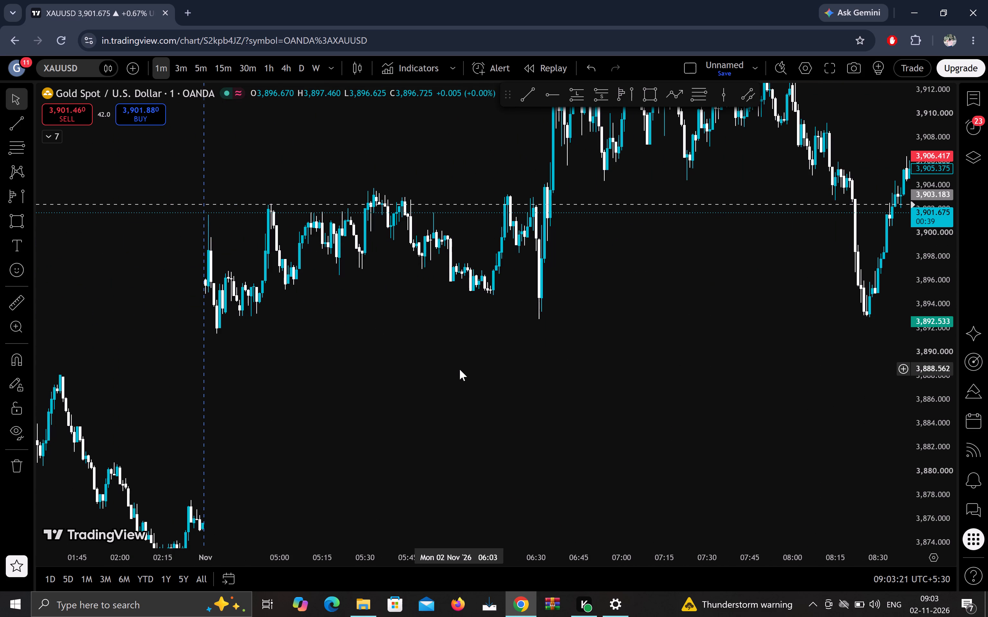
pyautogui.click(648, 89)
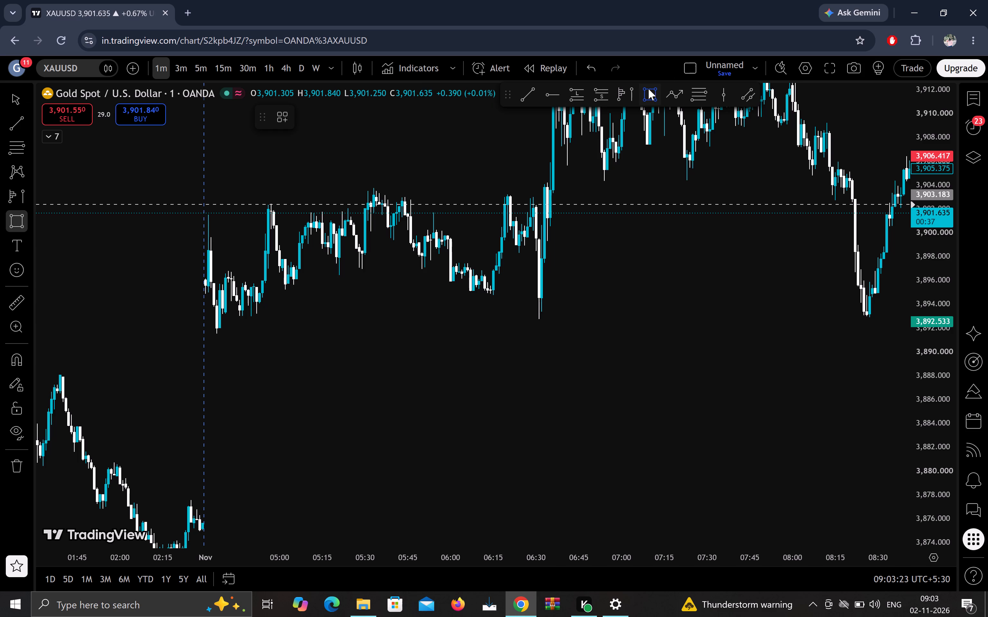
pyautogui.click(207, 347)
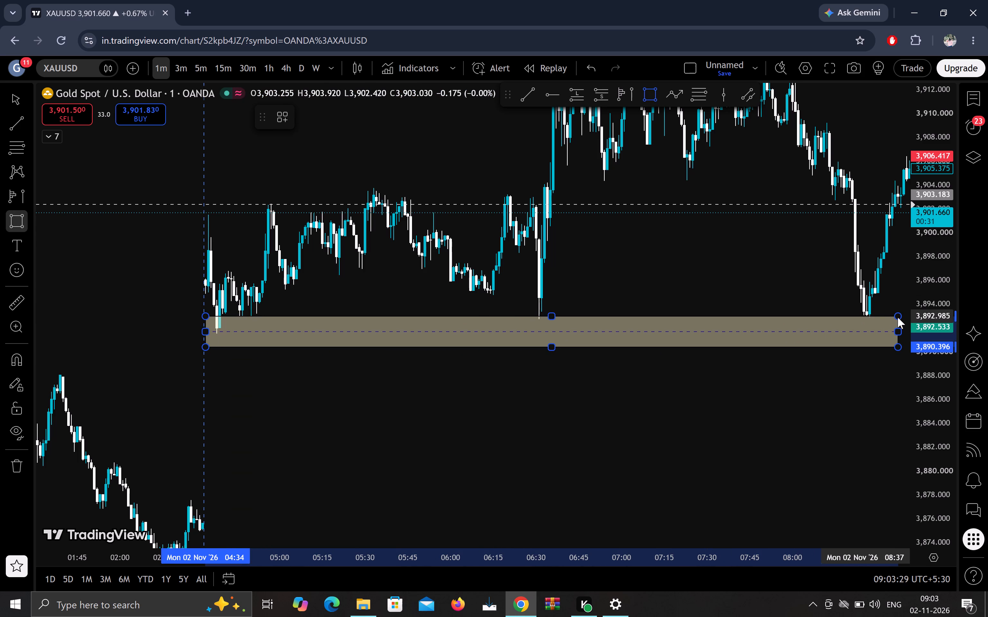
pyautogui.click(898, 317)
pyautogui.click(775, 404)
# Extend the lower rectangle zone's end time to about 09:39, past the short position, and deselect it.
pyautogui.moveTo(775, 404); pyautogui.dragTo(282, 397)
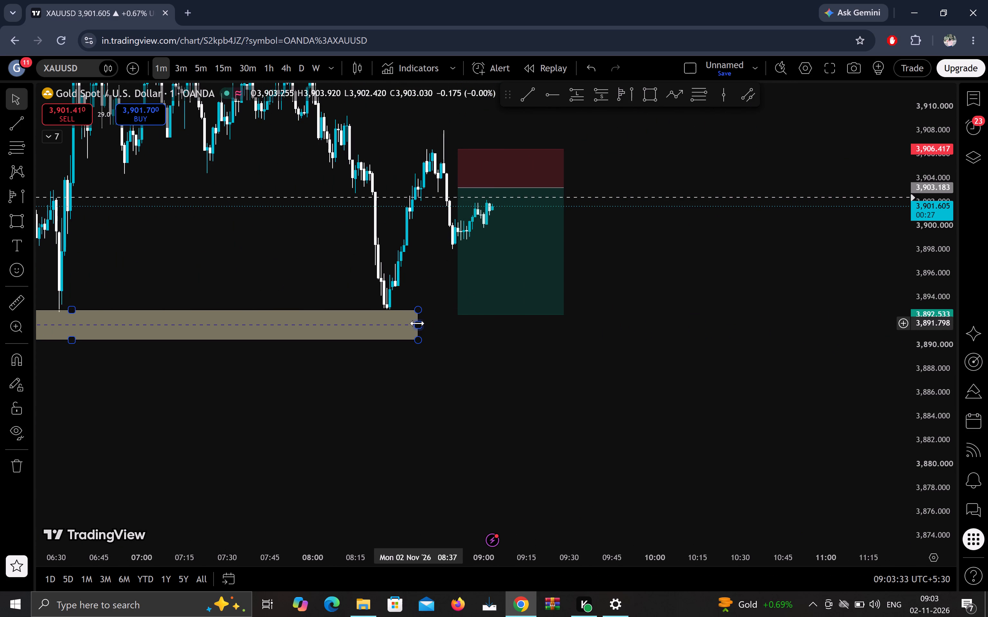
pyautogui.moveTo(417, 325); pyautogui.dragTo(594, 317)
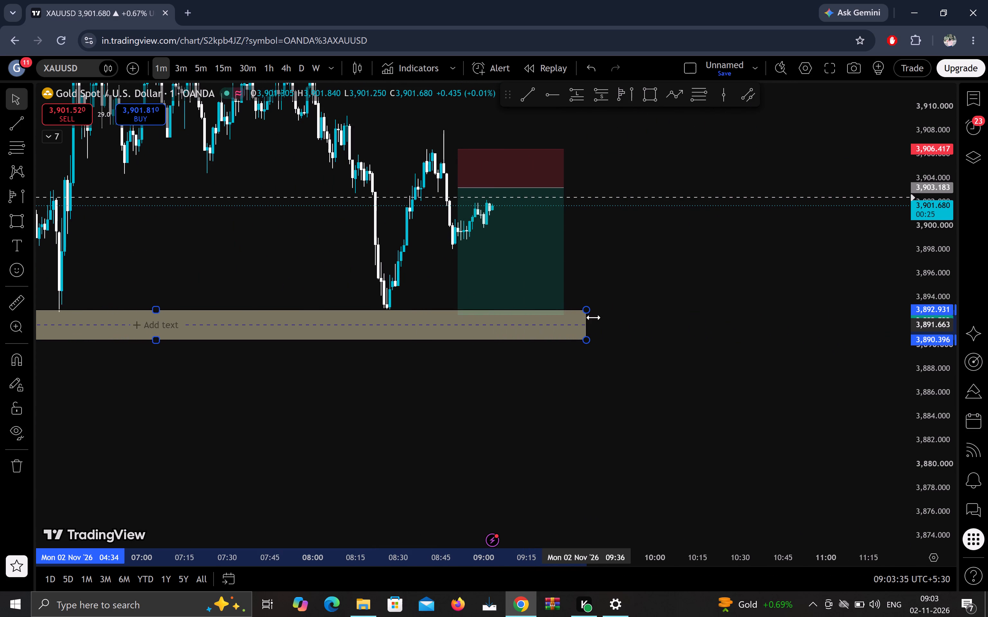
pyautogui.moveTo(594, 317); pyautogui.dragTo(596, 317)
pyautogui.click(533, 403)
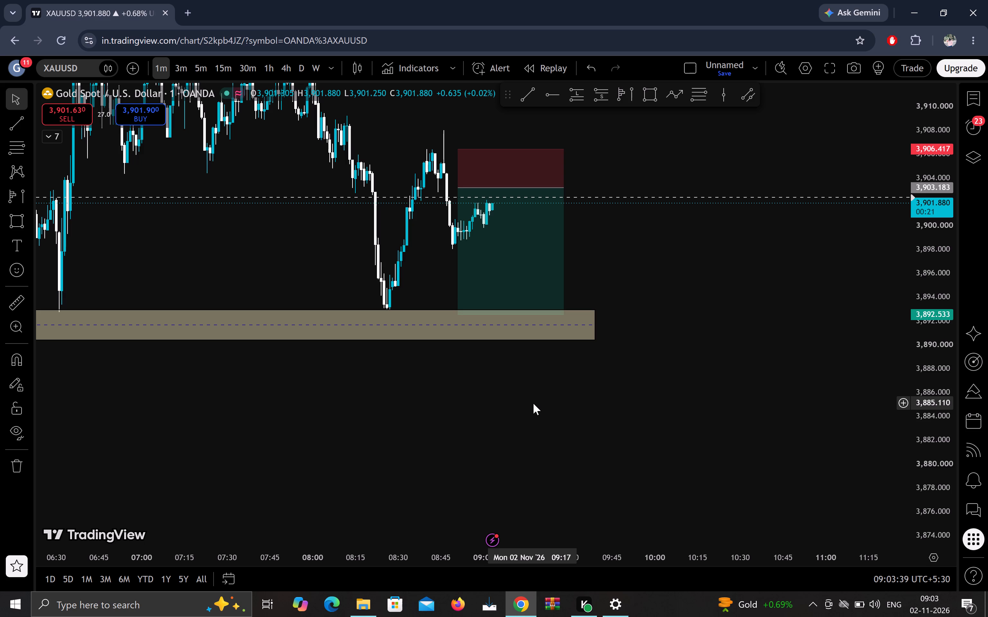
# Examine earlier and current XAUUSD price action around the upper and lower zones and the short position.
pyautogui.scroll(-6, 533, 403)
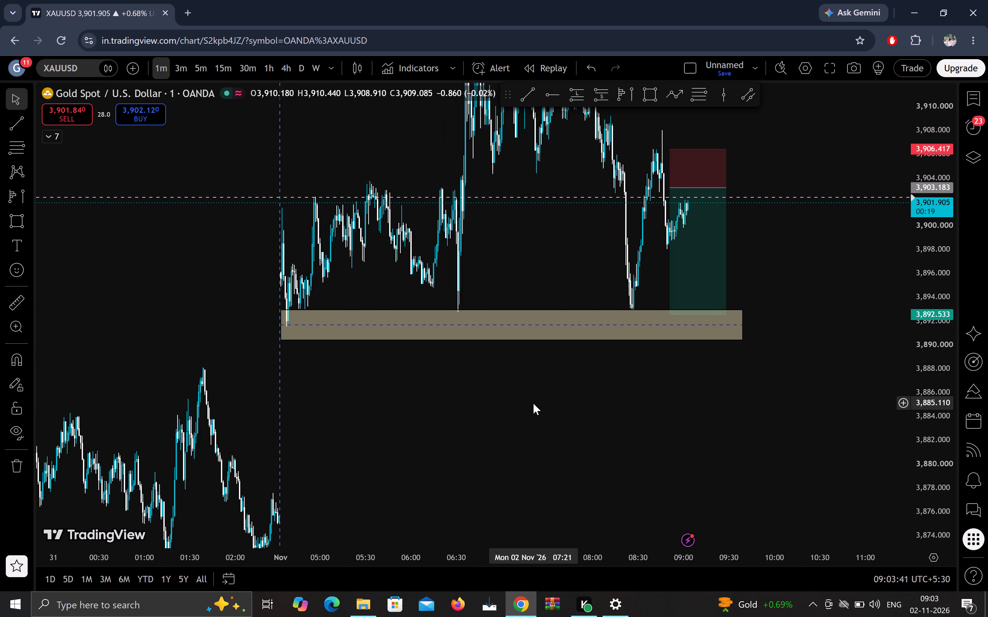
pyautogui.moveTo(467, 452); pyautogui.dragTo(925, 220)
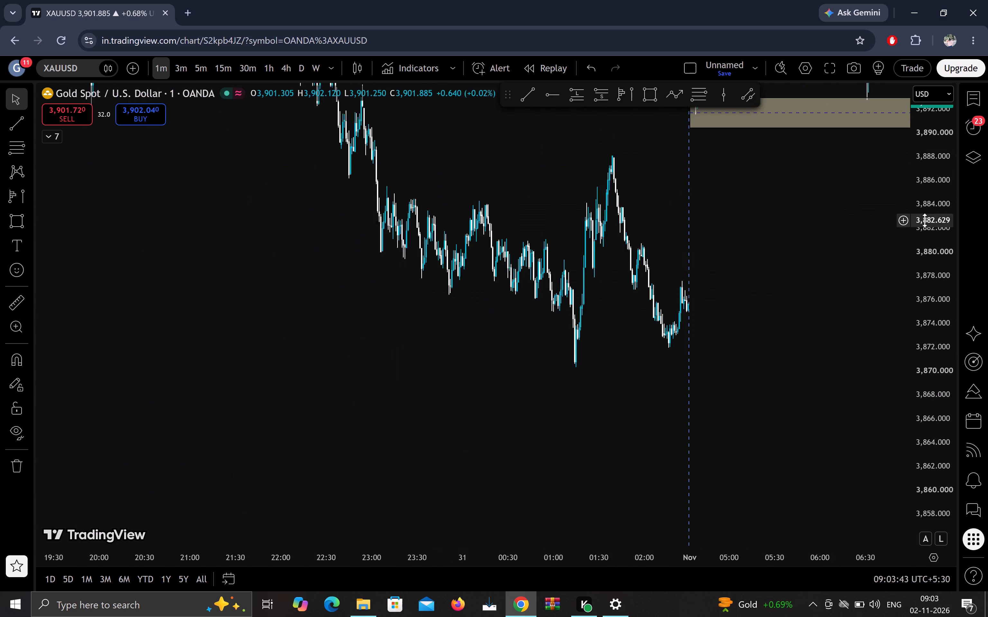
pyautogui.moveTo(925, 220); pyautogui.dragTo(840, 252)
pyautogui.moveTo(763, 209); pyautogui.dragTo(301, 447)
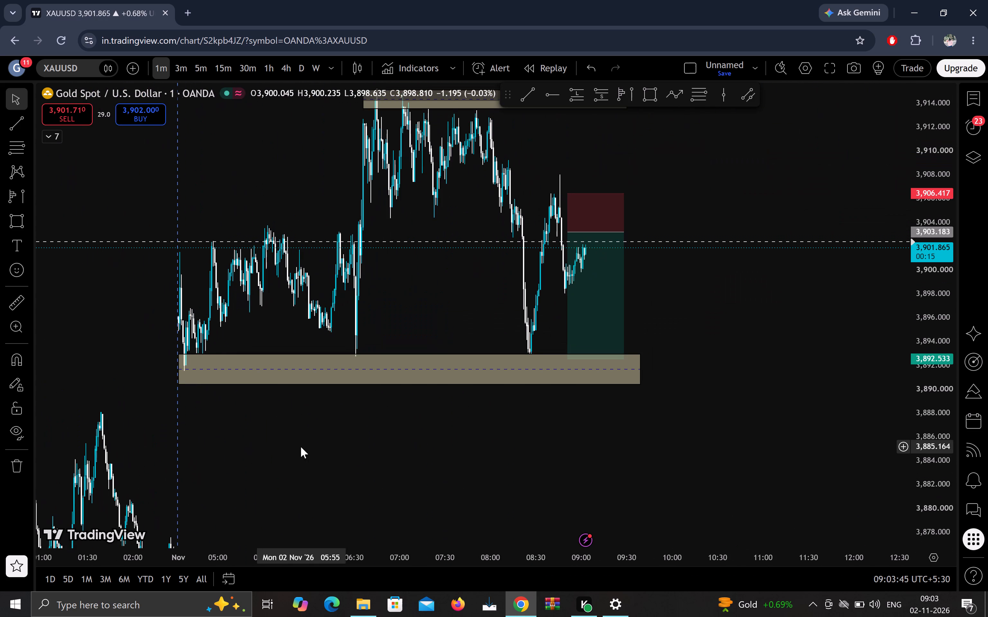
pyautogui.moveTo(624, 407); pyautogui.dragTo(459, 426)
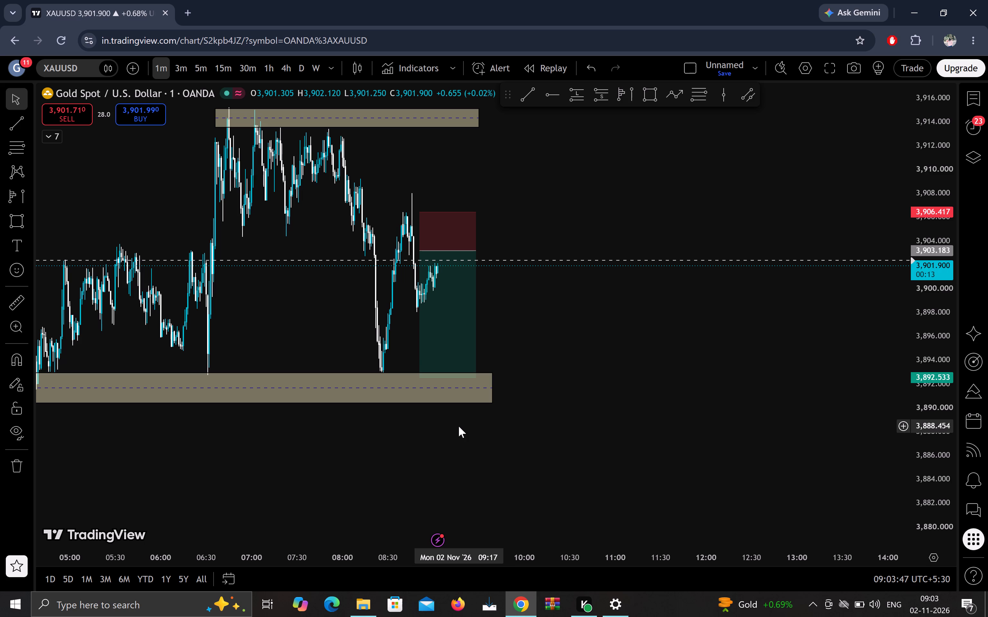
pyautogui.scroll(-3, 628, 326)
pyautogui.scroll(15, 628, 326)
pyautogui.moveTo(445, 337); pyautogui.dragTo(674, 336)
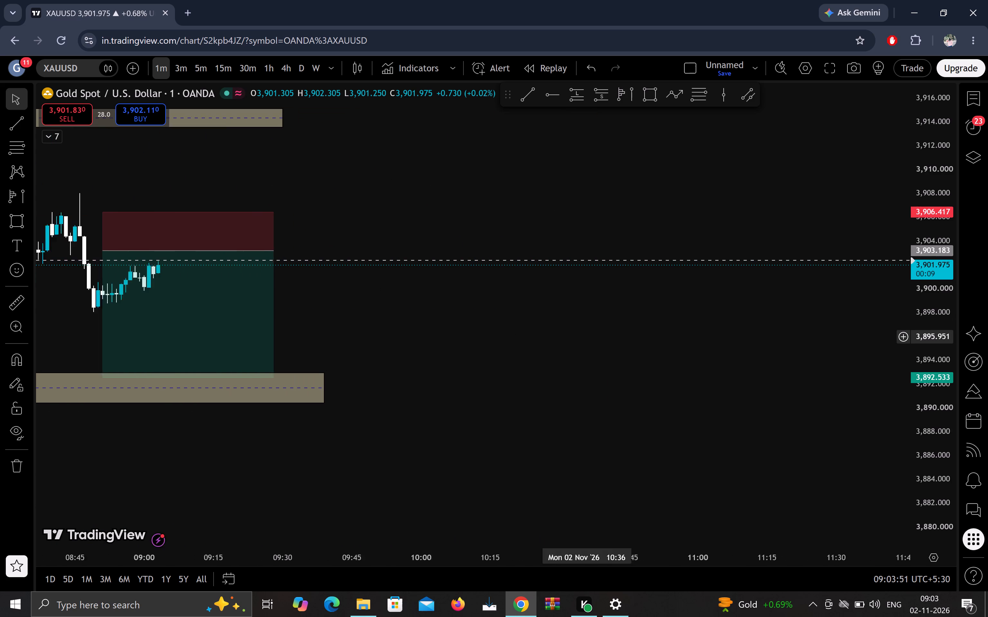
pyautogui.moveTo(674, 336); pyautogui.dragTo(732, 394)
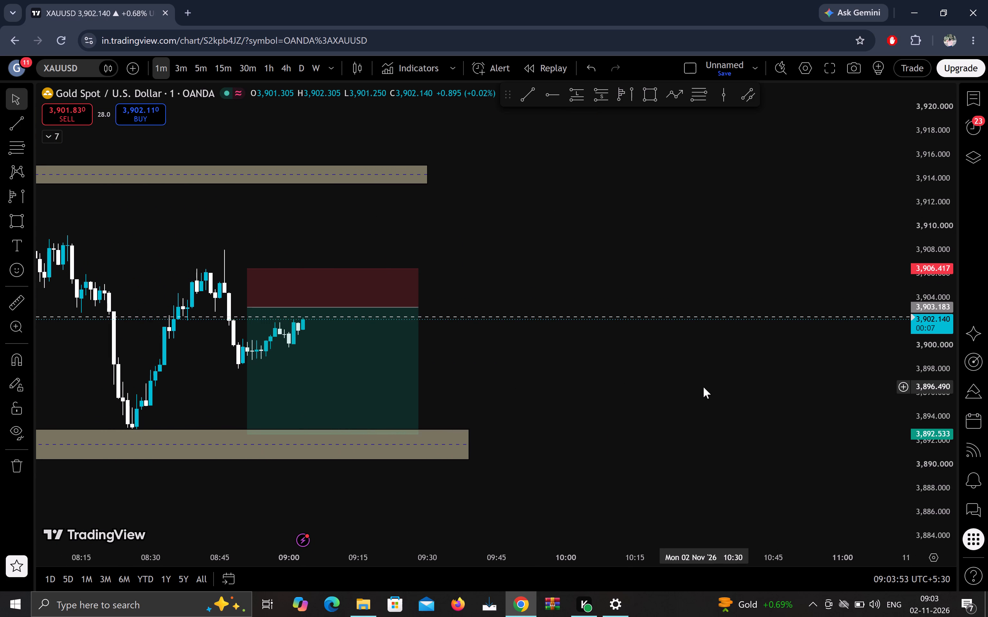
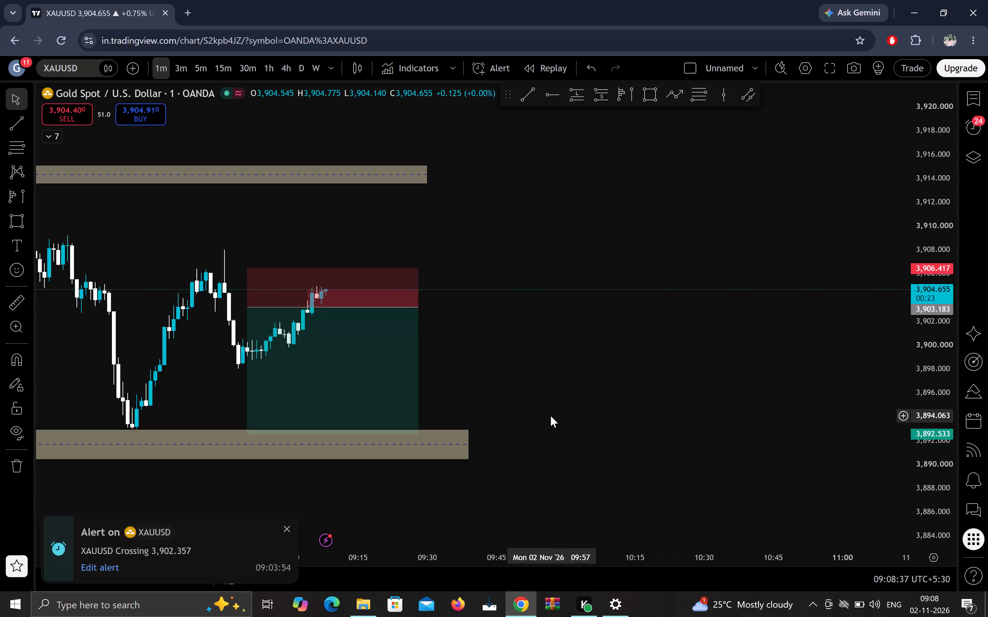
# Switch the chart from XAUUSD to the MNQ1! Micro E-mini Nasdaq-100 futures symbol and view its recent price action.
pyautogui.moveTo(498, 338); pyautogui.dragTo(534, 349)
pyautogui.click(81, 66)
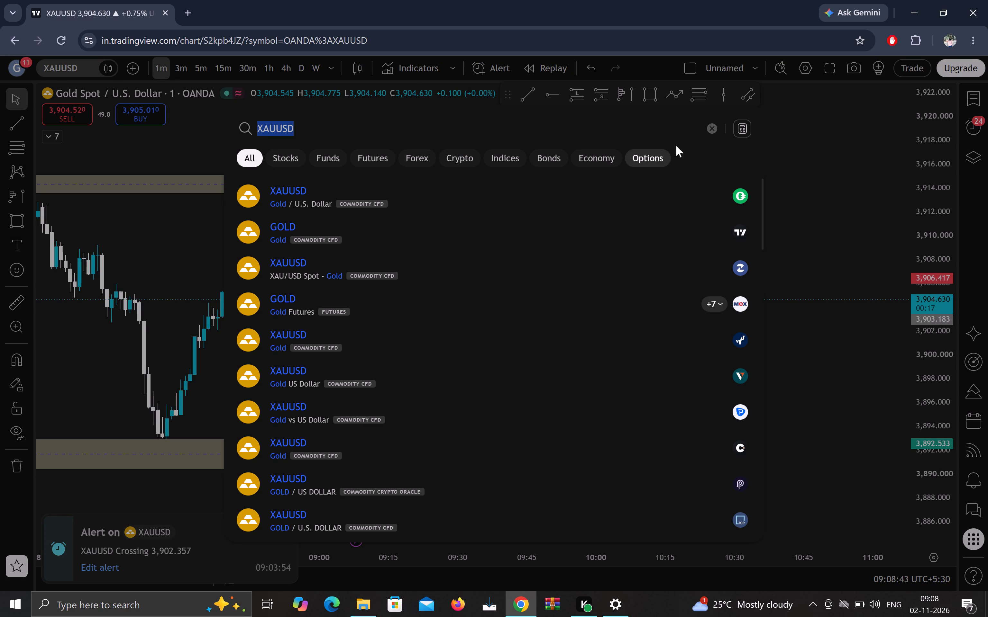
pyautogui.click(708, 126)
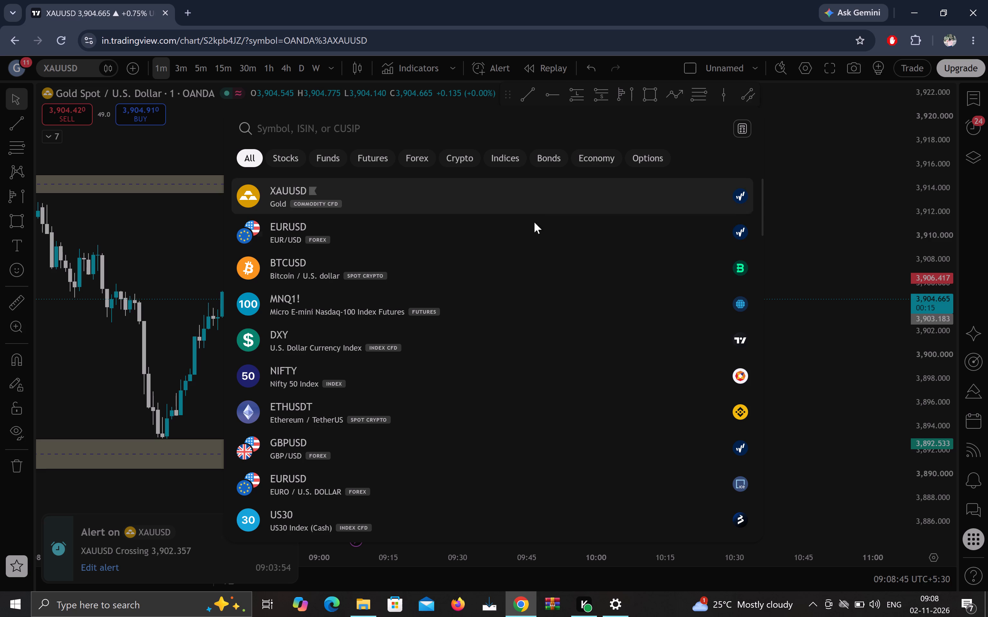
pyautogui.click(511, 289)
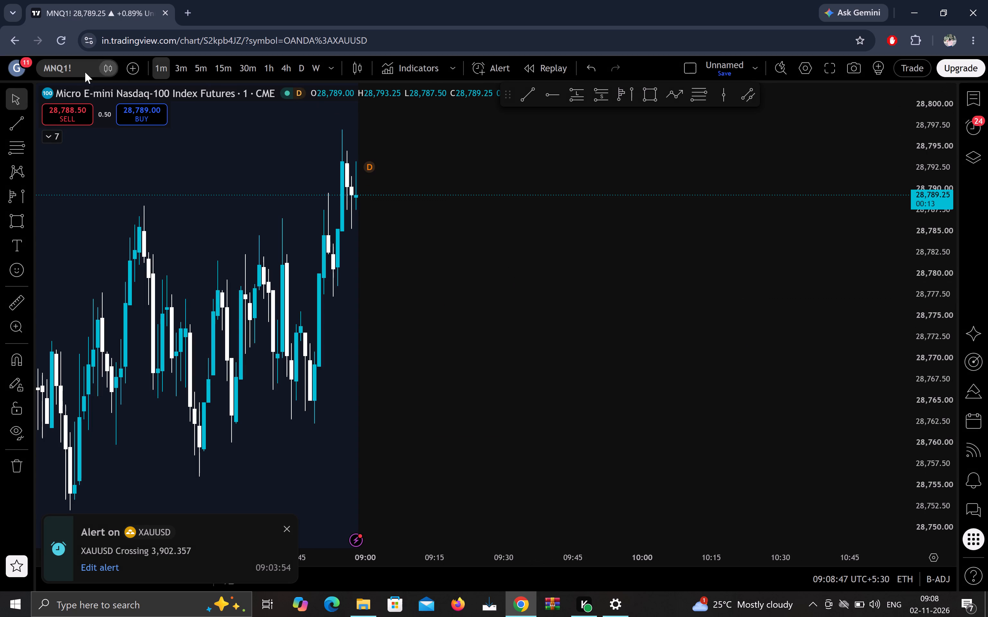
# Switch the chart to Bitstamp's BTCUSD and examine price against the 78,647 and 78,495 lines and the session volume profile.
pyautogui.click(69, 76)
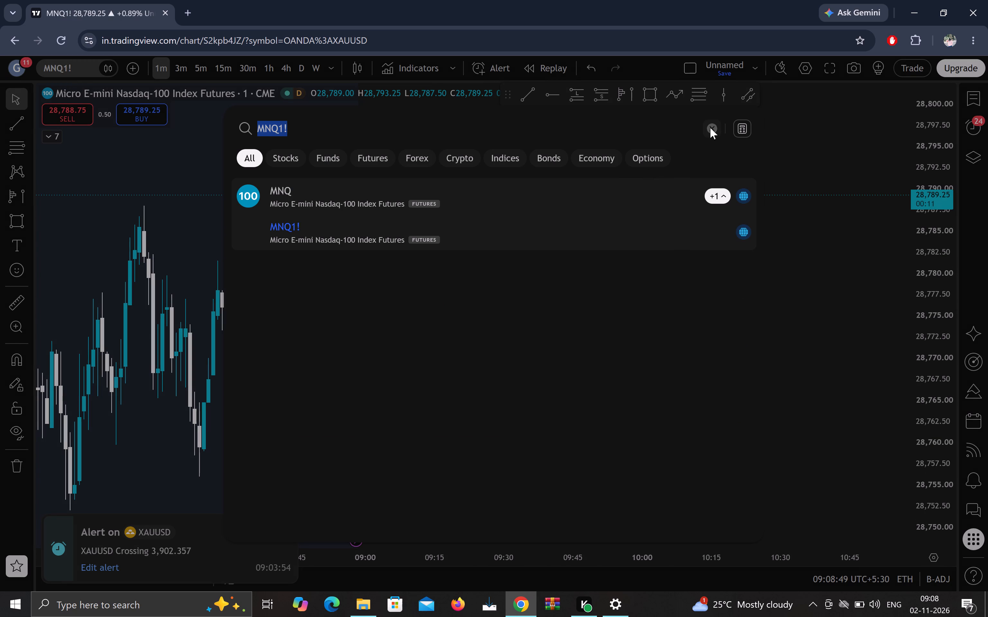
pyautogui.click(710, 128)
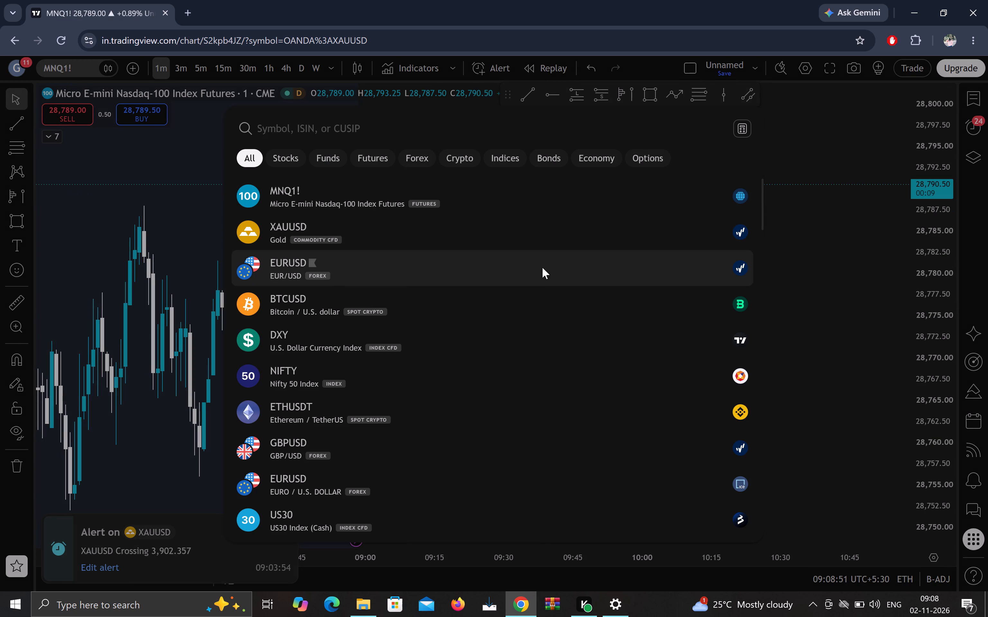
pyautogui.click(536, 302)
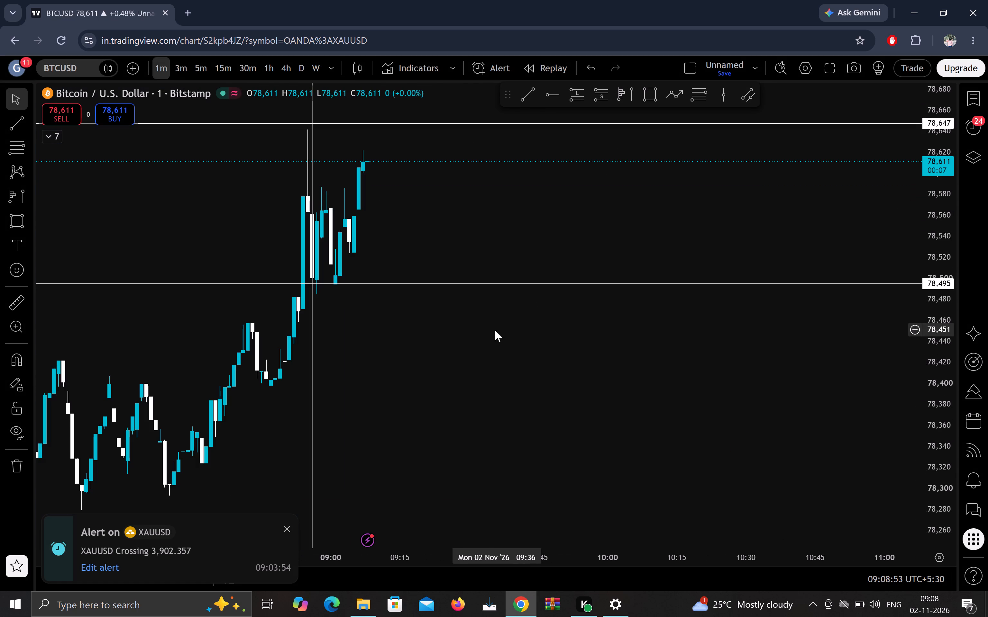
pyautogui.scroll(-14, 495, 330)
pyautogui.scroll(11, 495, 330)
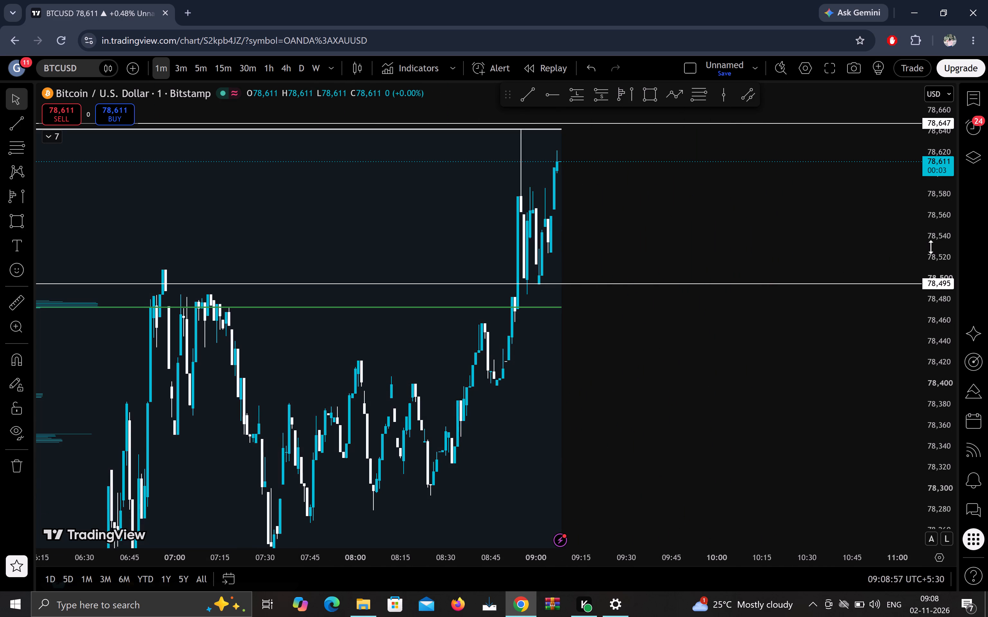
pyautogui.scroll(-20, 931, 247)
pyautogui.scroll(-13, 931, 247)
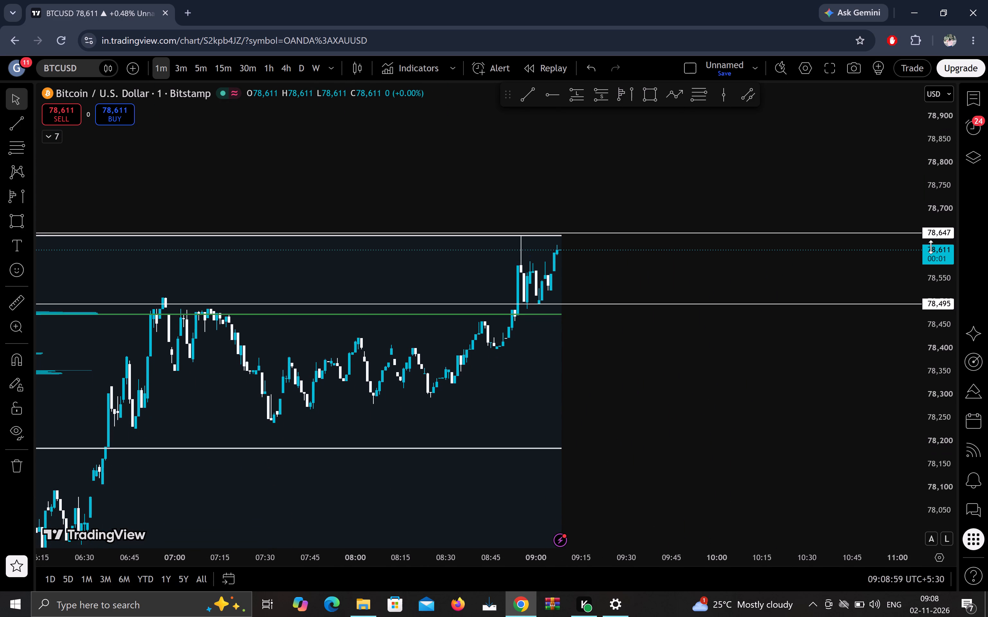
pyautogui.scroll(9, 931, 247)
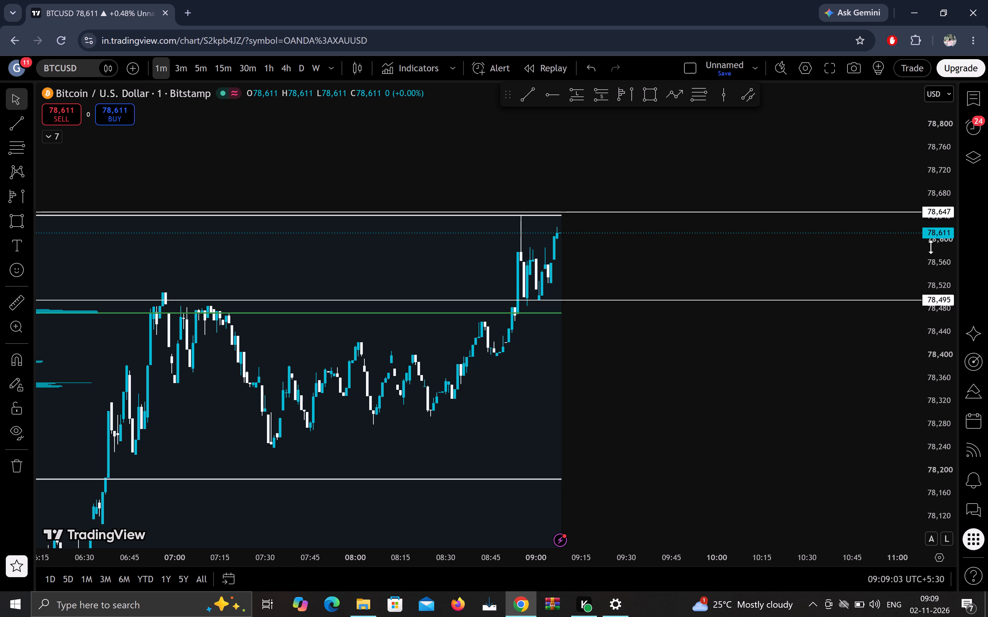
# Switch the chart to EURUSD and examine the whole current session's volume profile alongside the previous session's price action.
pyautogui.click(73, 65)
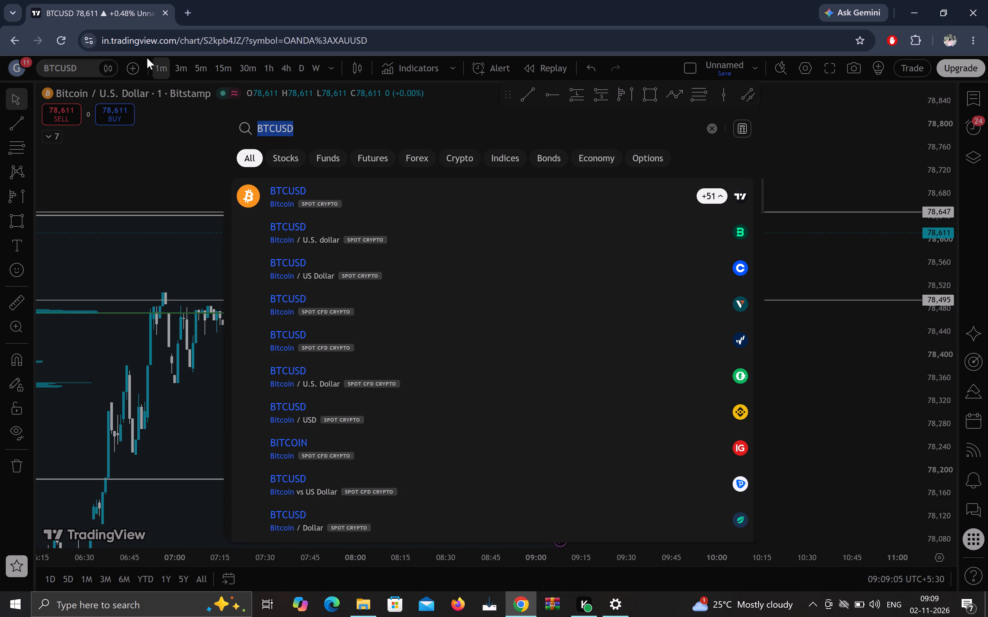
pyautogui.click(707, 126)
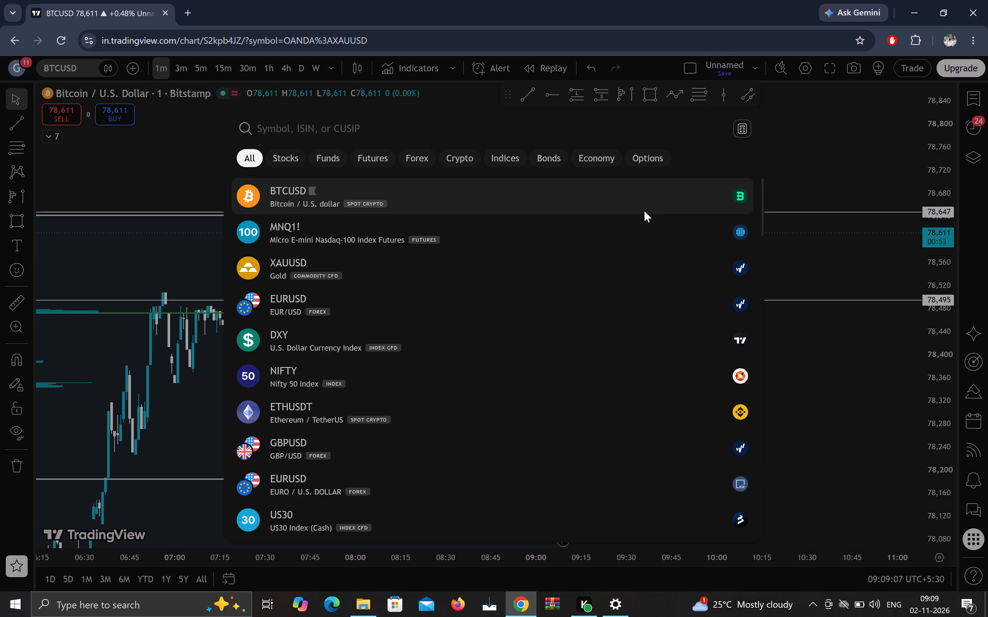
pyautogui.click(581, 308)
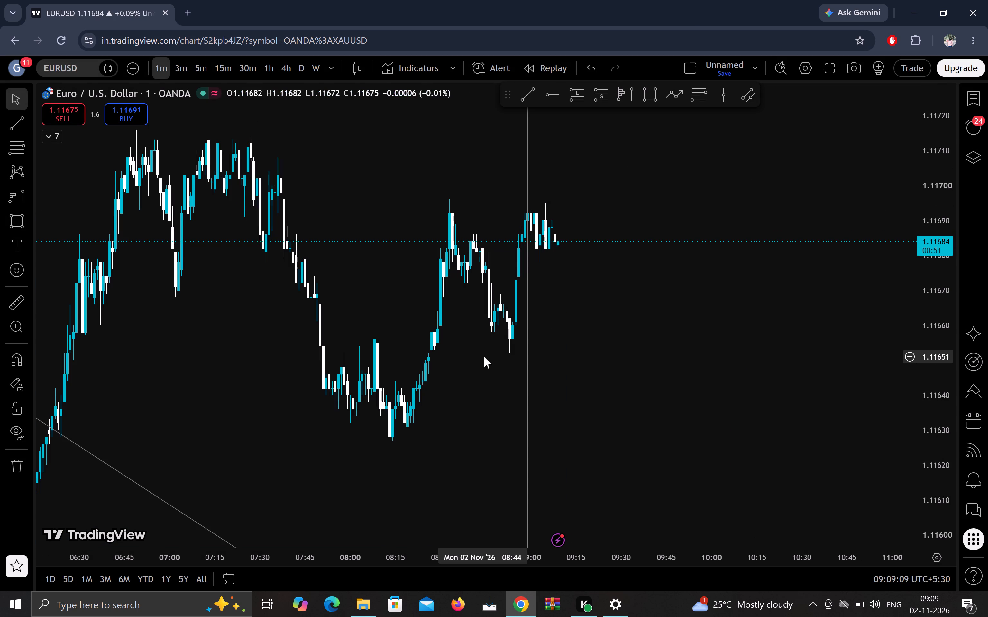
pyautogui.scroll(-10, 484, 357)
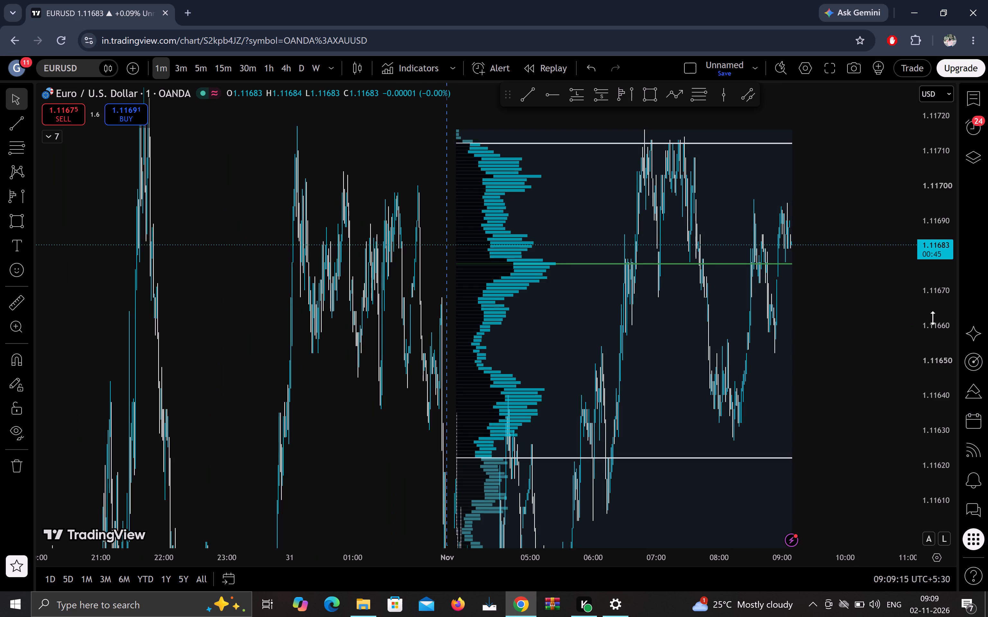
pyautogui.scroll(-20, 933, 318)
pyautogui.scroll(-8, 933, 318)
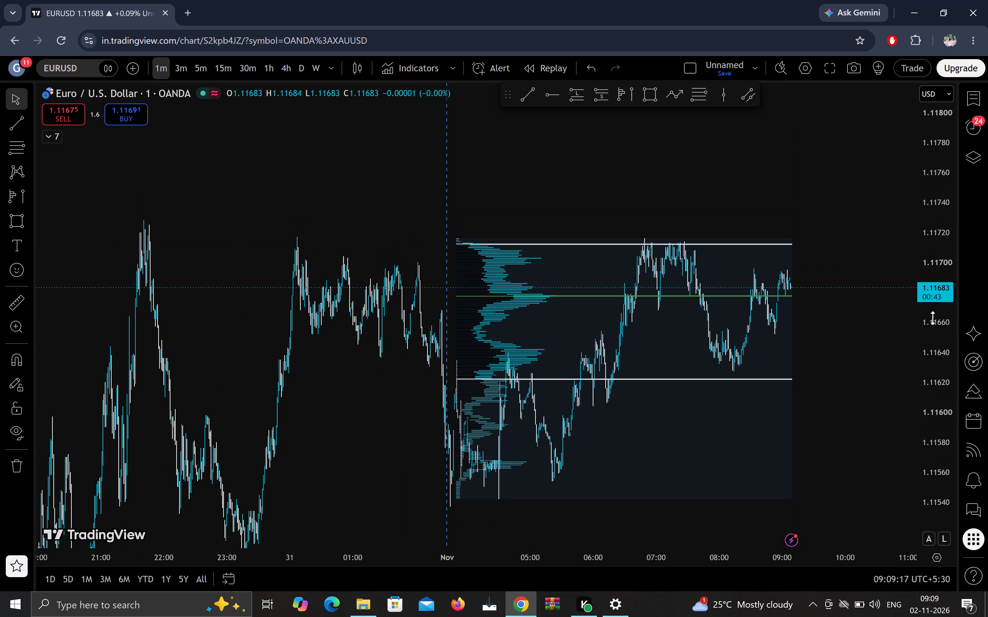
pyautogui.moveTo(881, 320); pyautogui.dragTo(778, 317)
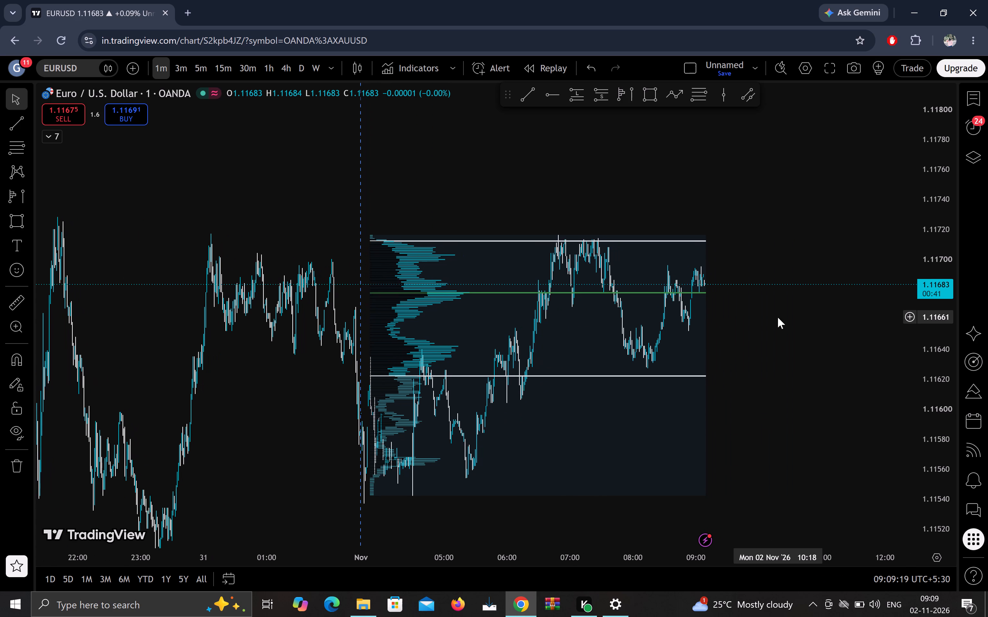
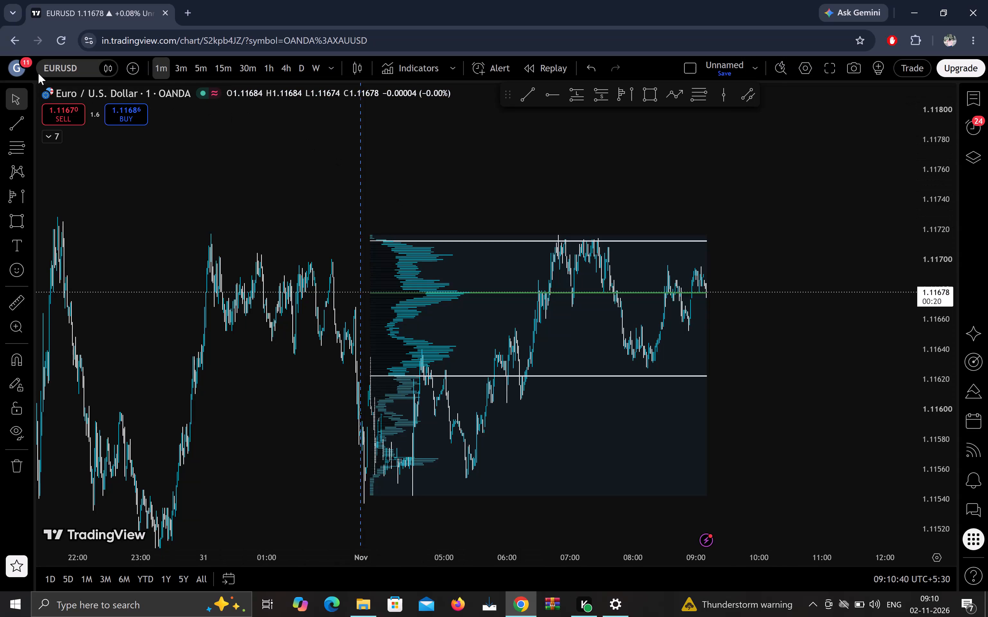
# Switch the chart to XAUUSD Gold and examine current price against the short position and the high and low zones.
pyautogui.click(59, 66)
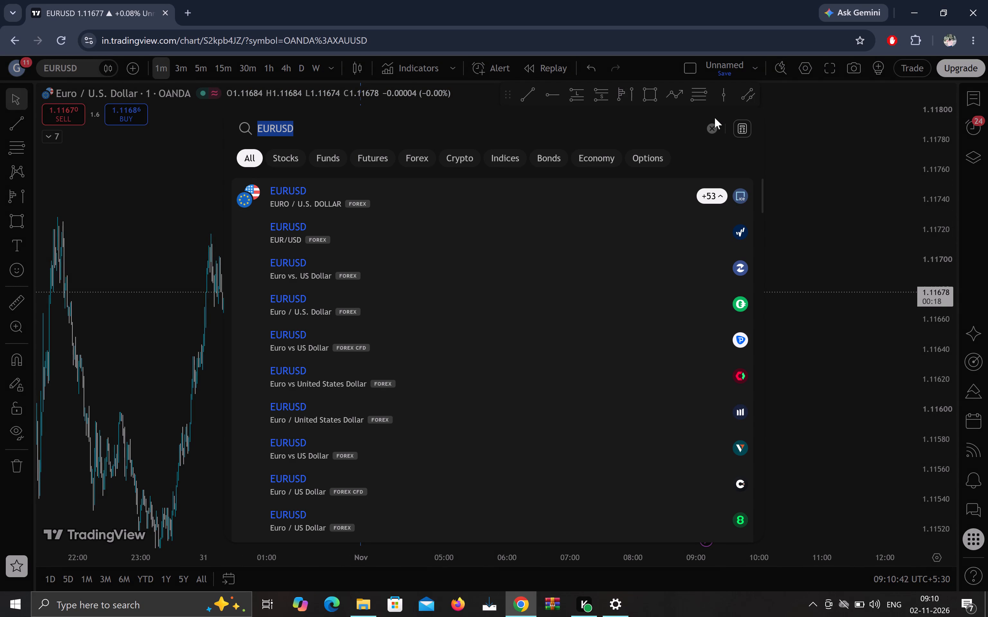
pyautogui.click(712, 125)
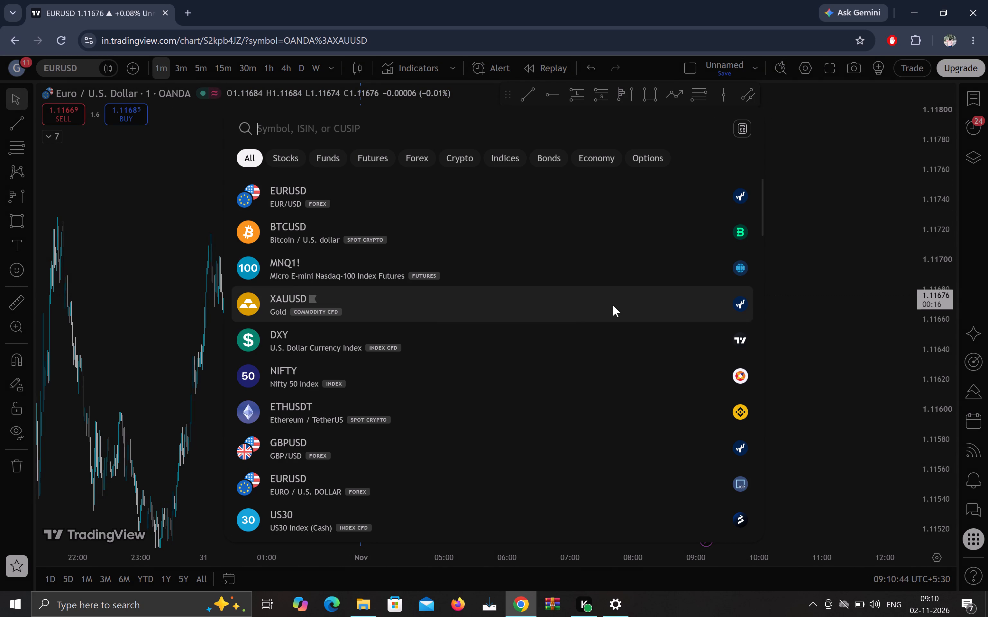
pyautogui.click(613, 308)
pyautogui.scroll(-2, 601, 311)
pyautogui.scroll(13, 601, 311)
pyautogui.moveTo(533, 266); pyautogui.dragTo(555, 308)
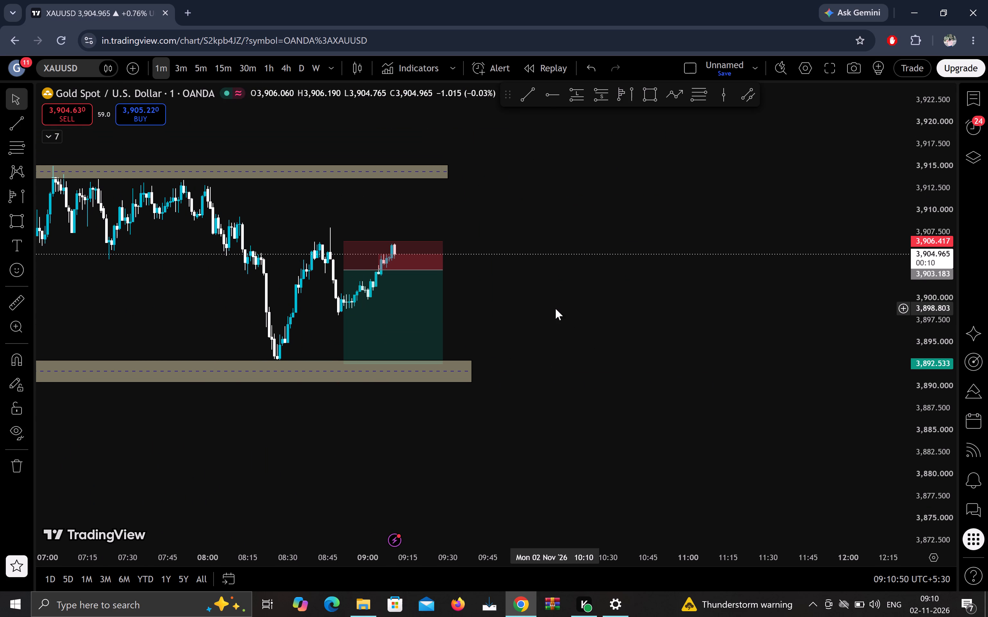
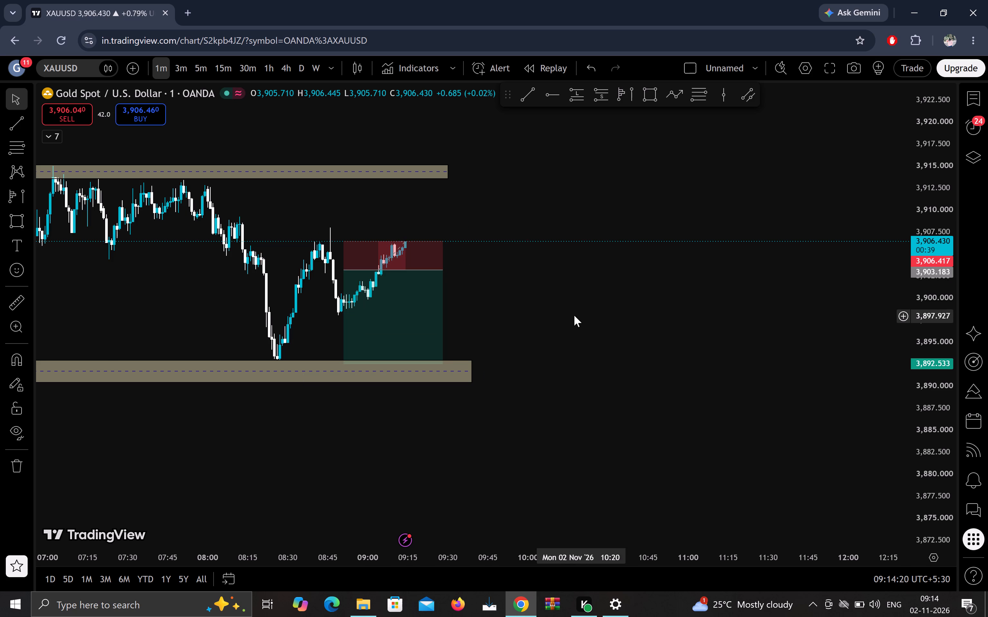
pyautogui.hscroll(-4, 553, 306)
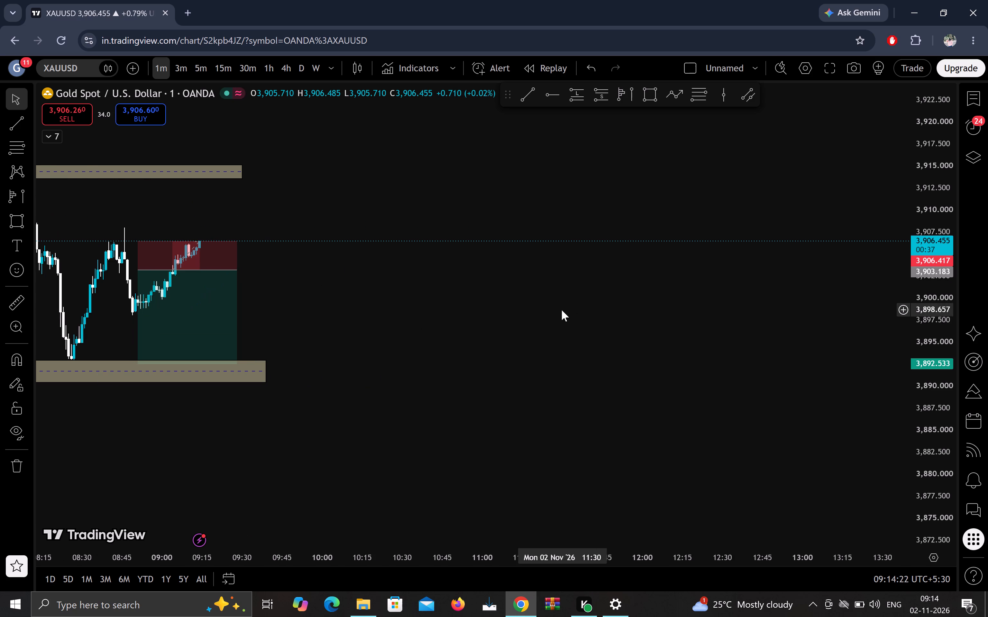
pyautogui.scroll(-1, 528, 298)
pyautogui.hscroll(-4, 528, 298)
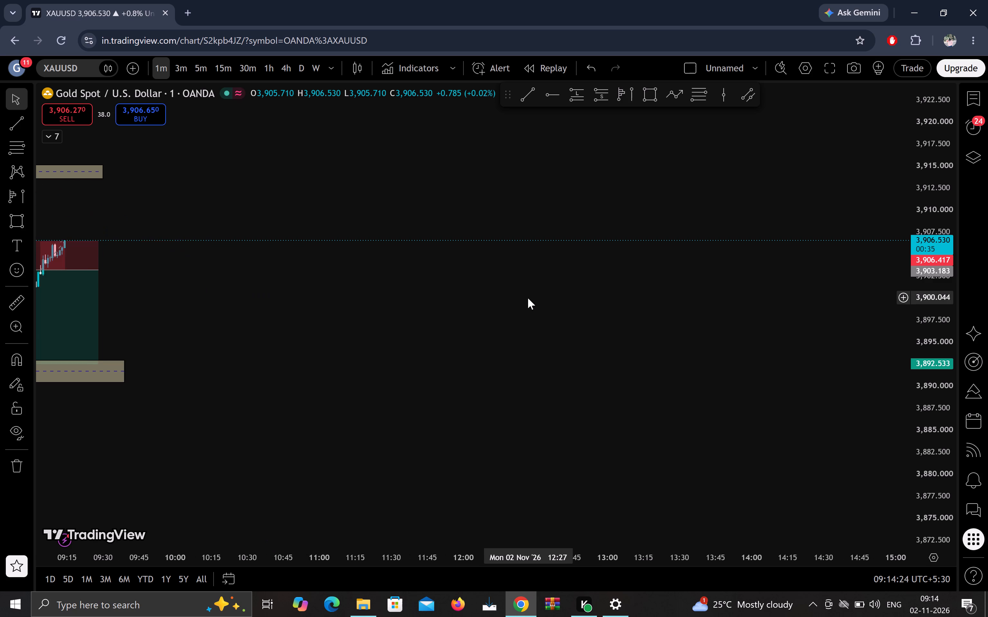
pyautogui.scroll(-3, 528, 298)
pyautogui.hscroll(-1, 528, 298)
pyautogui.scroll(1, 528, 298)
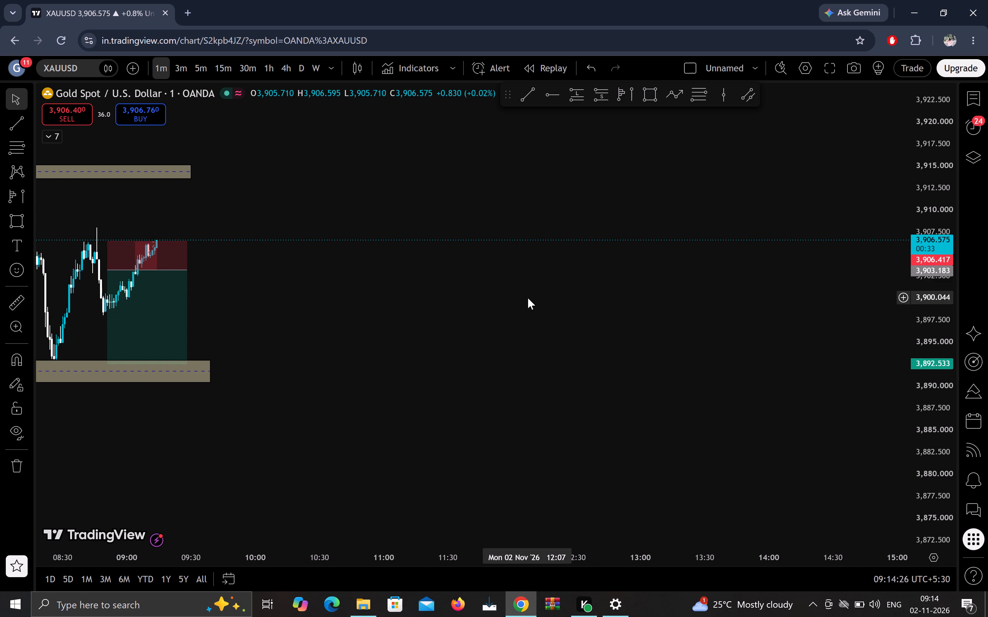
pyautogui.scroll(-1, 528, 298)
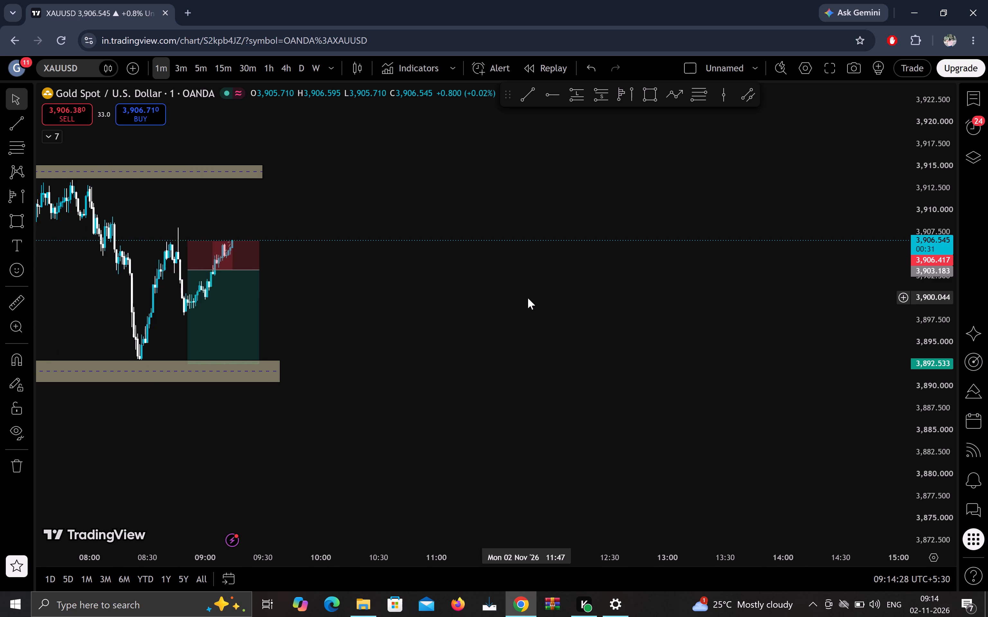
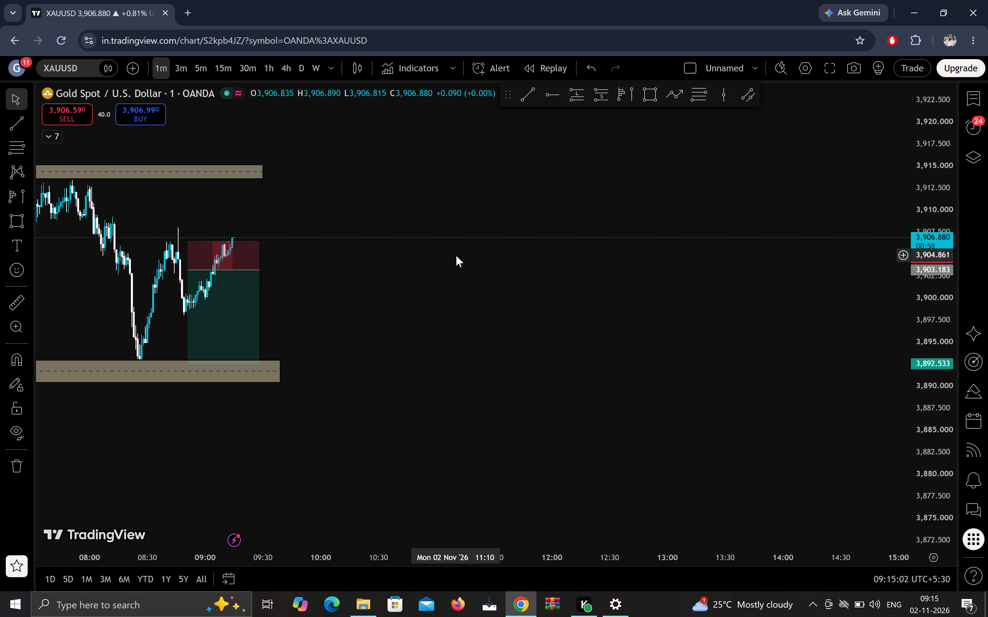
# Examine XAUUSD 1-minute price action between the high and low zones, including the recent candles around the short position.
pyautogui.hscroll(-1, 456, 255)
pyautogui.scroll(-2, 456, 255)
pyautogui.hscroll(-1, 456, 255)
pyautogui.scroll(-1, 456, 255)
pyautogui.hscroll(-1, 456, 255)
pyautogui.scroll(-1, 456, 255)
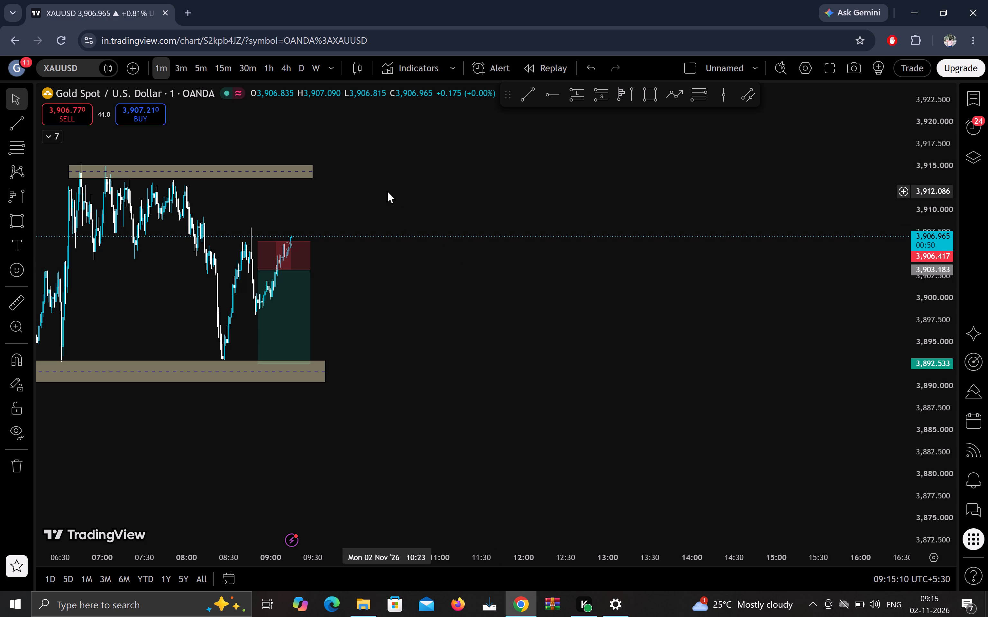
pyautogui.moveTo(390, 201); pyautogui.dragTo(563, 262)
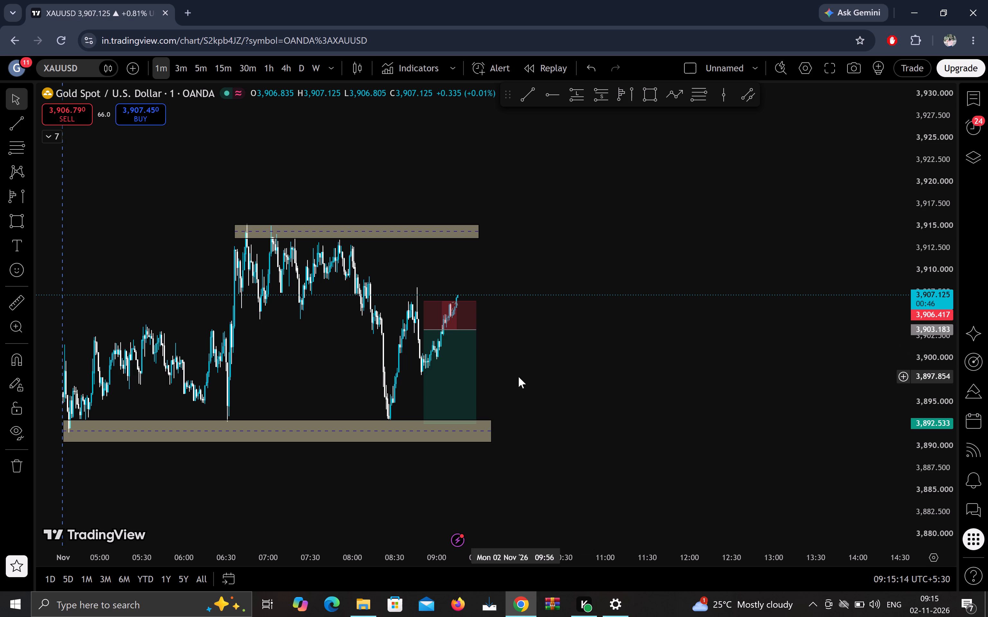
pyautogui.moveTo(544, 368); pyautogui.dragTo(619, 331)
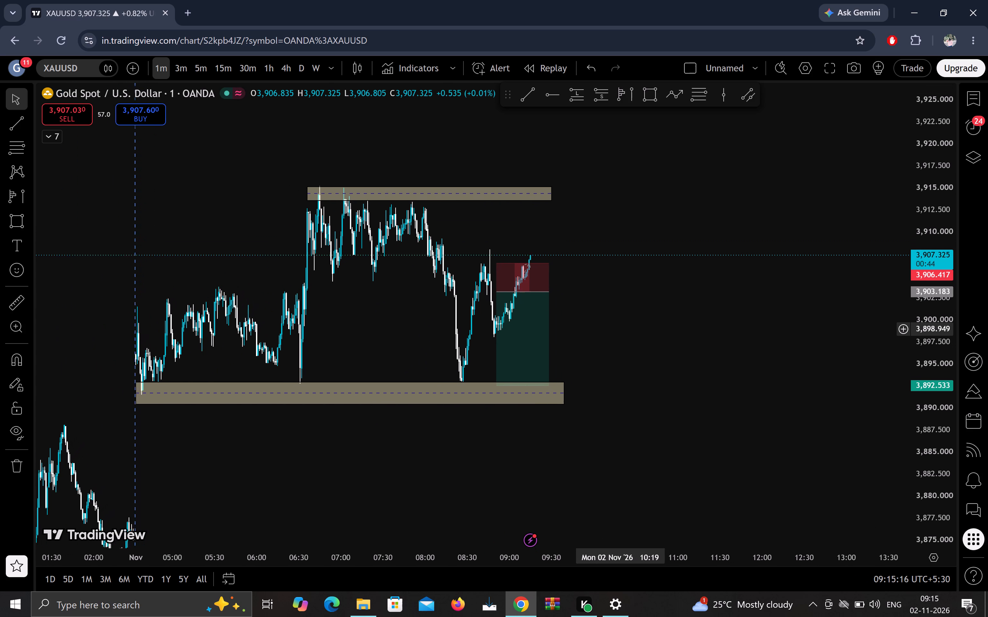
pyautogui.moveTo(619, 331); pyautogui.dragTo(606, 333)
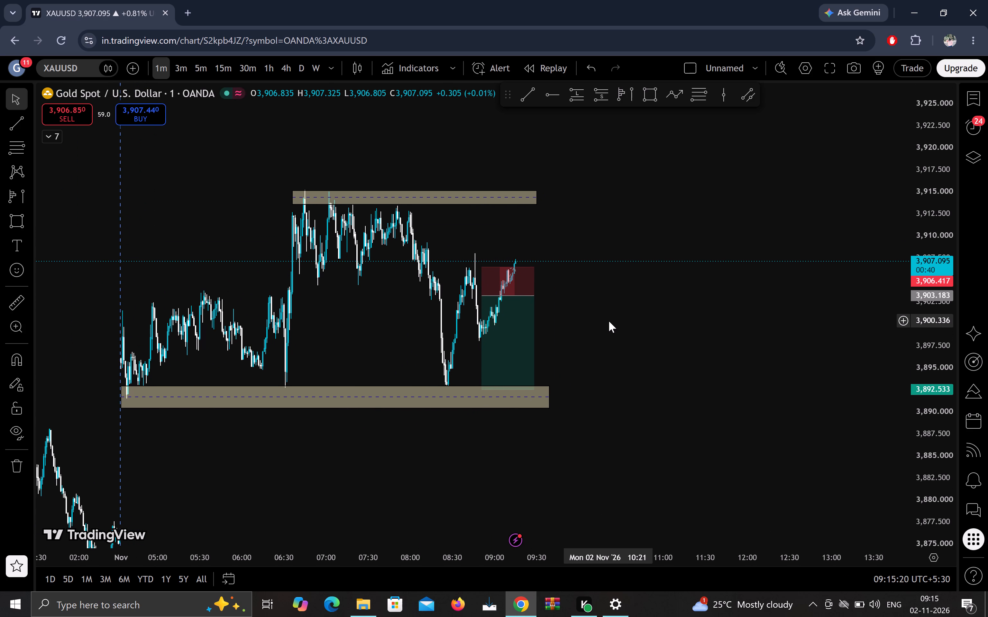
pyautogui.scroll(-6, 609, 321)
pyautogui.scroll(2, 609, 321)
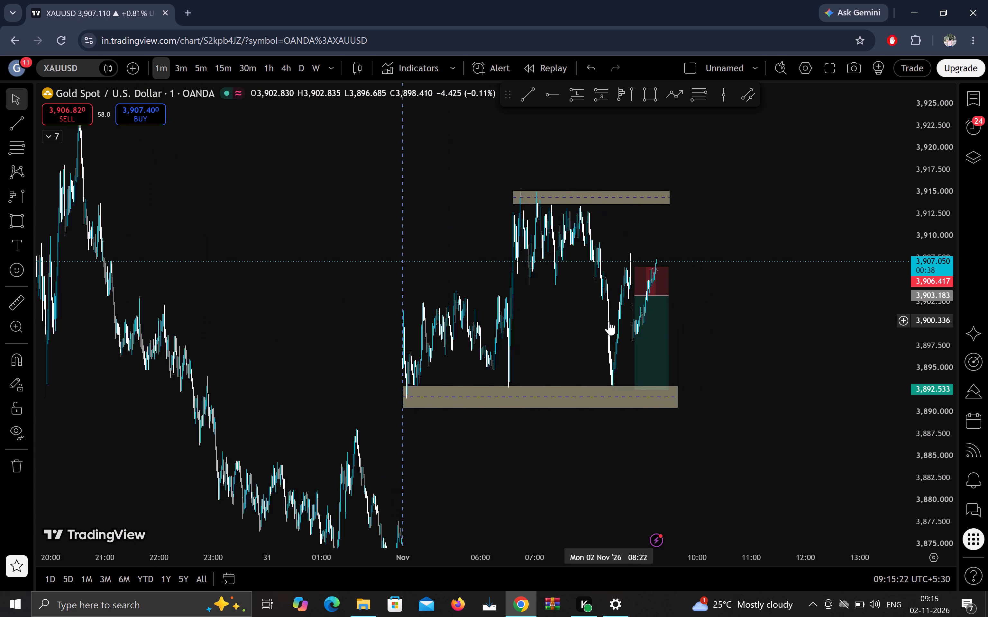
pyautogui.scroll(13, 609, 321)
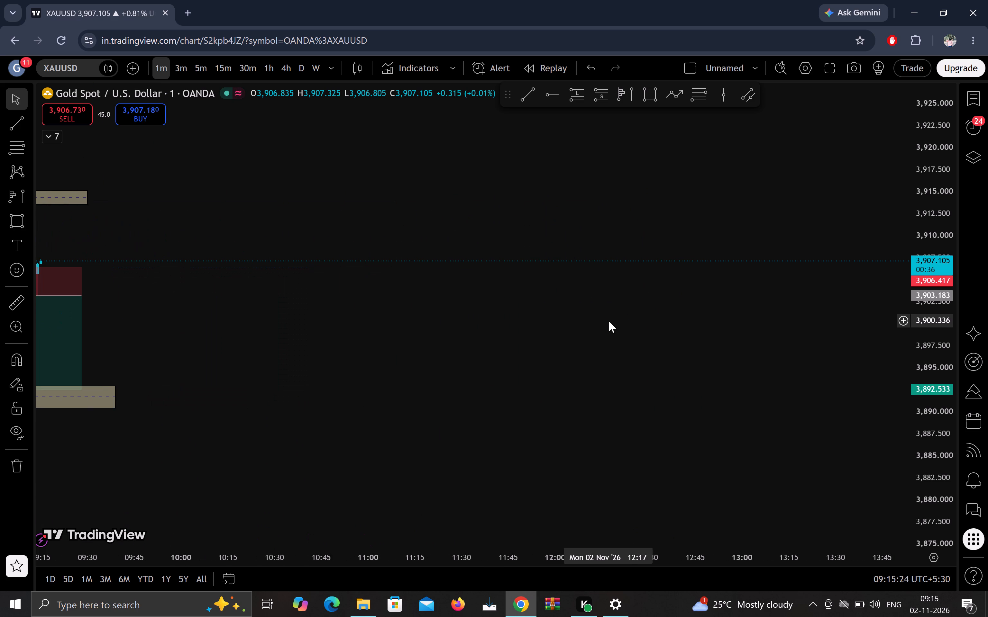
pyautogui.moveTo(318, 383); pyautogui.dragTo(522, 332)
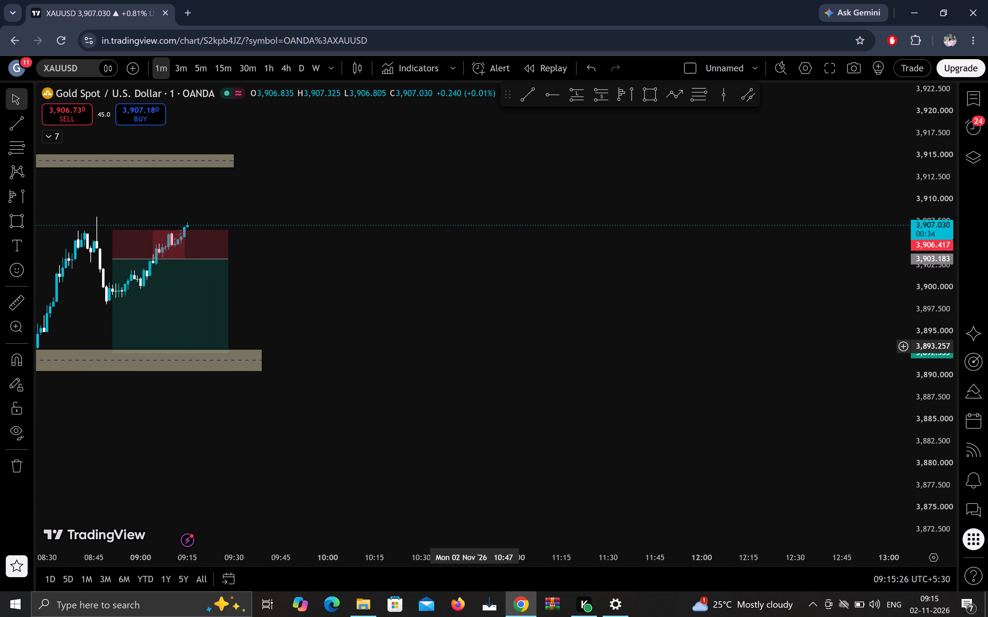
pyautogui.moveTo(522, 332); pyautogui.dragTo(646, 309)
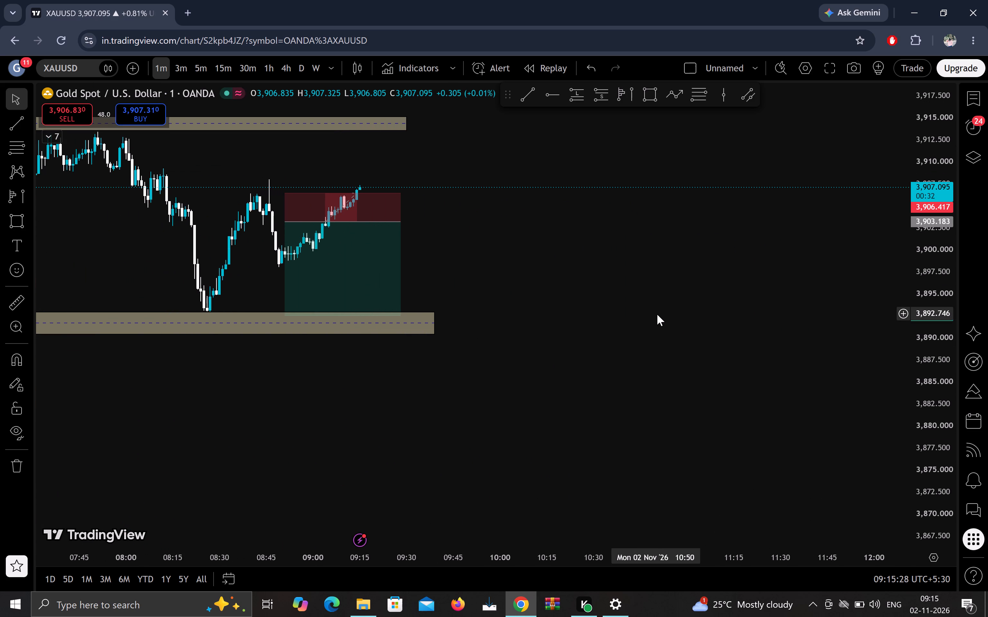
pyautogui.moveTo(556, 297); pyautogui.dragTo(757, 325)
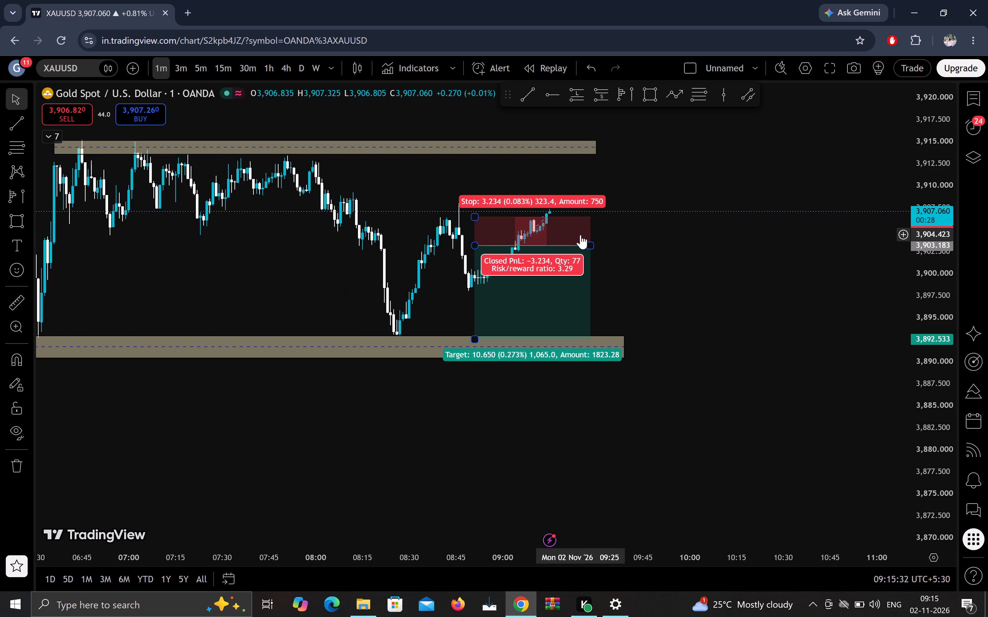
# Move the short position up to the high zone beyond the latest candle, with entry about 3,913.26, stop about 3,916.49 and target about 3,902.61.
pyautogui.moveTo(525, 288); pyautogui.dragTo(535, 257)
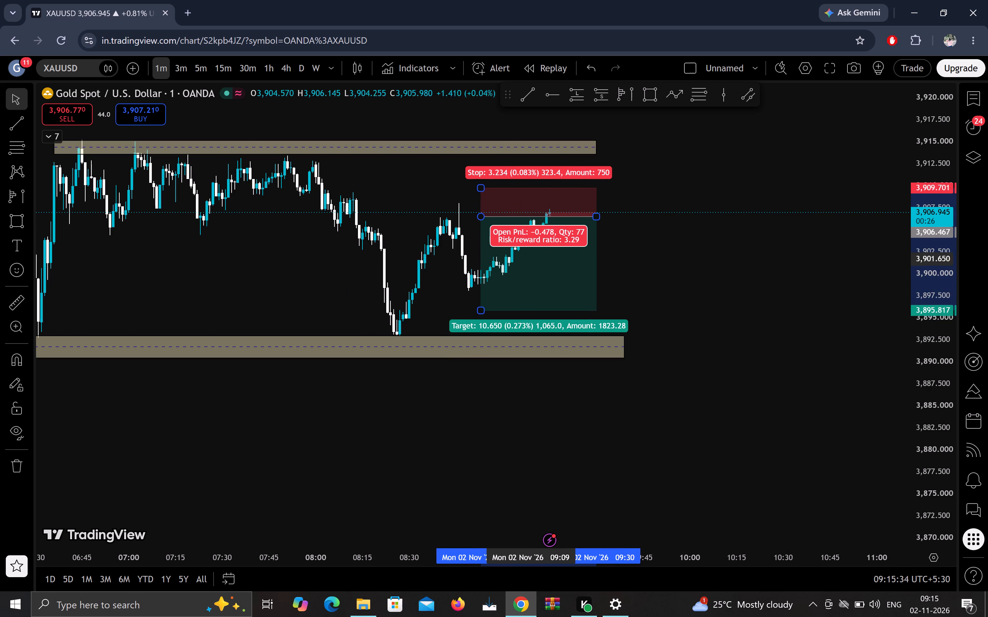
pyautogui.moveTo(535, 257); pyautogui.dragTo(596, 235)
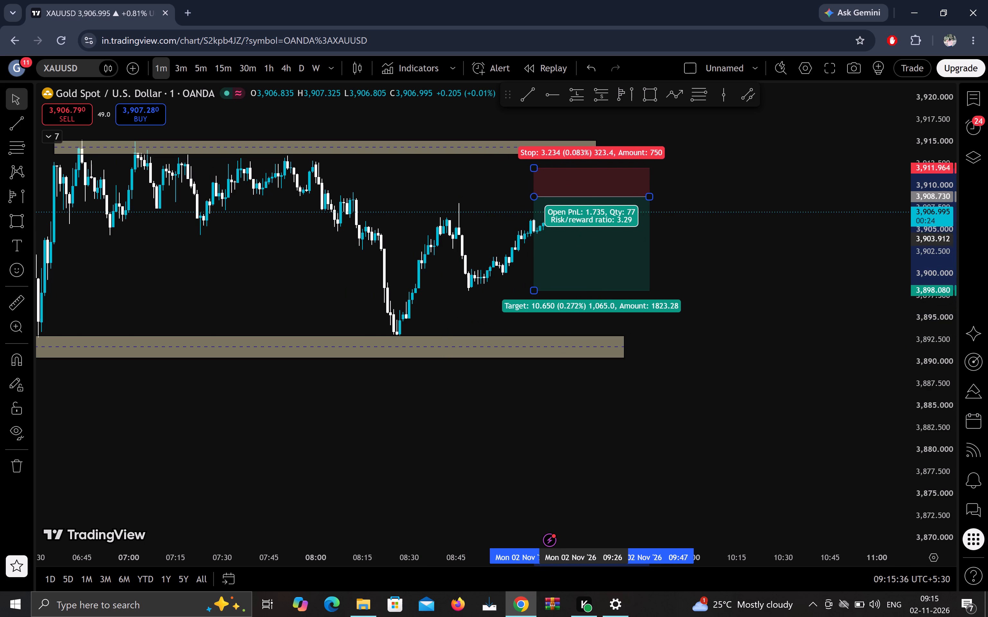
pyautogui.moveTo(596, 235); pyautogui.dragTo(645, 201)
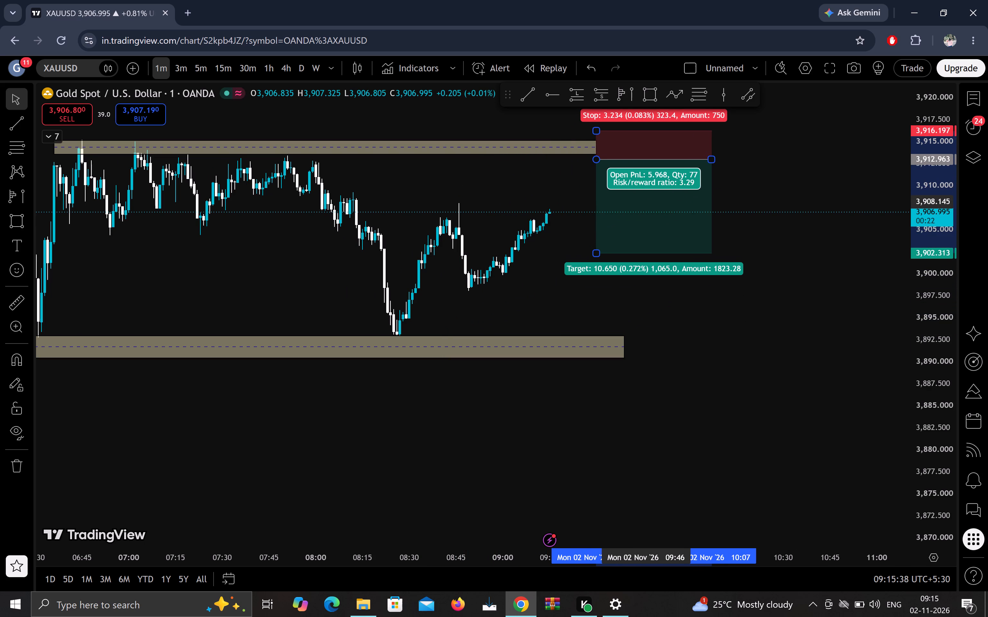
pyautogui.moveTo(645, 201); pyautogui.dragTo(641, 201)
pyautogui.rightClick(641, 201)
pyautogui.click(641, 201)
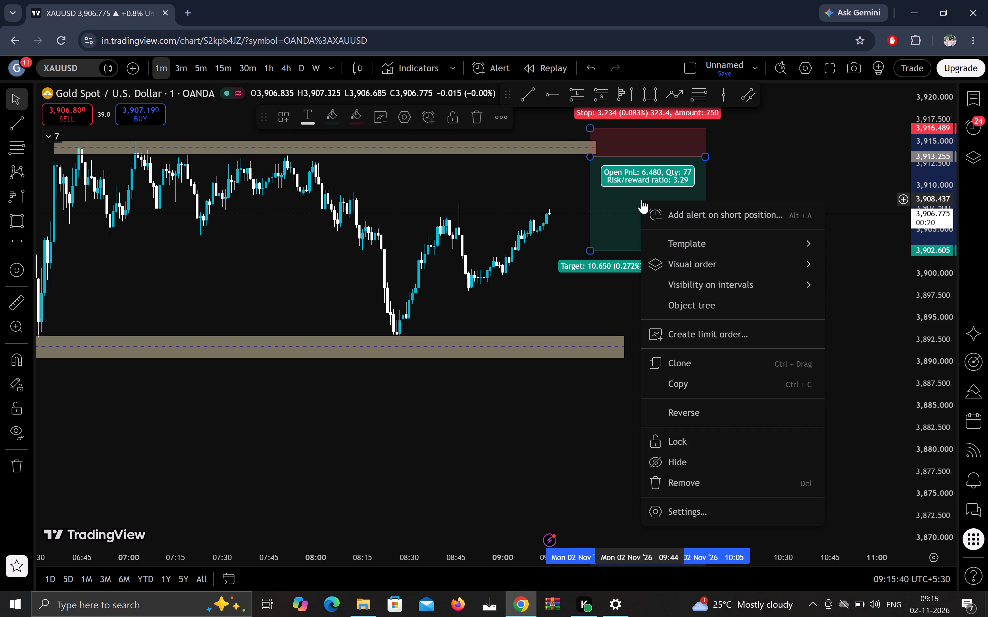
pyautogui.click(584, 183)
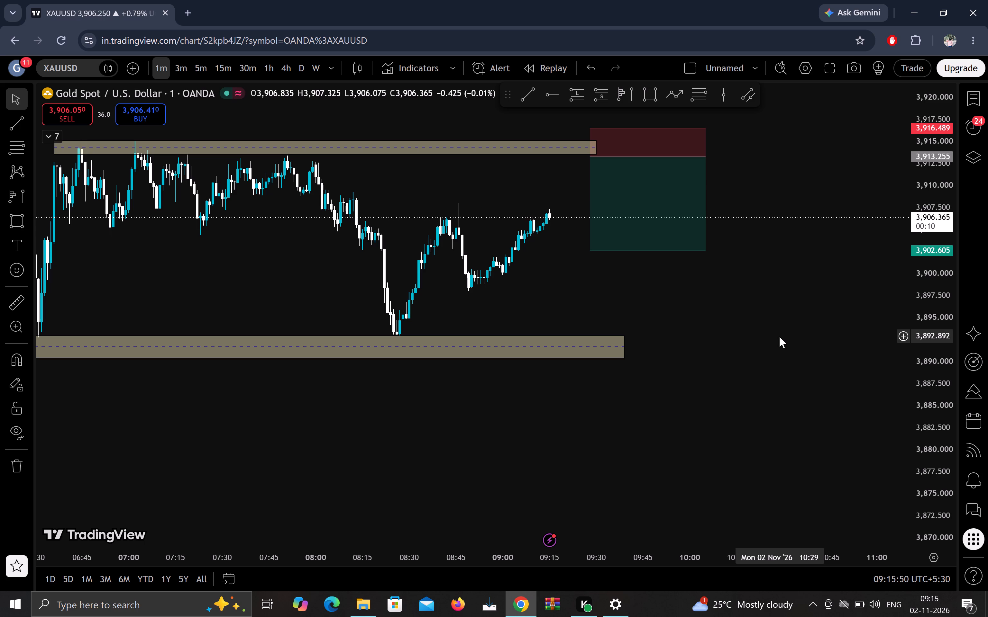
# Move the short position down beside the latest candle, with entry about 3,904.86, stop about 3,908.10 and target about 3,894.21.
pyautogui.scroll(4, 779, 336)
pyautogui.hscroll(-1, 779, 336)
pyautogui.scroll(-7, 779, 336)
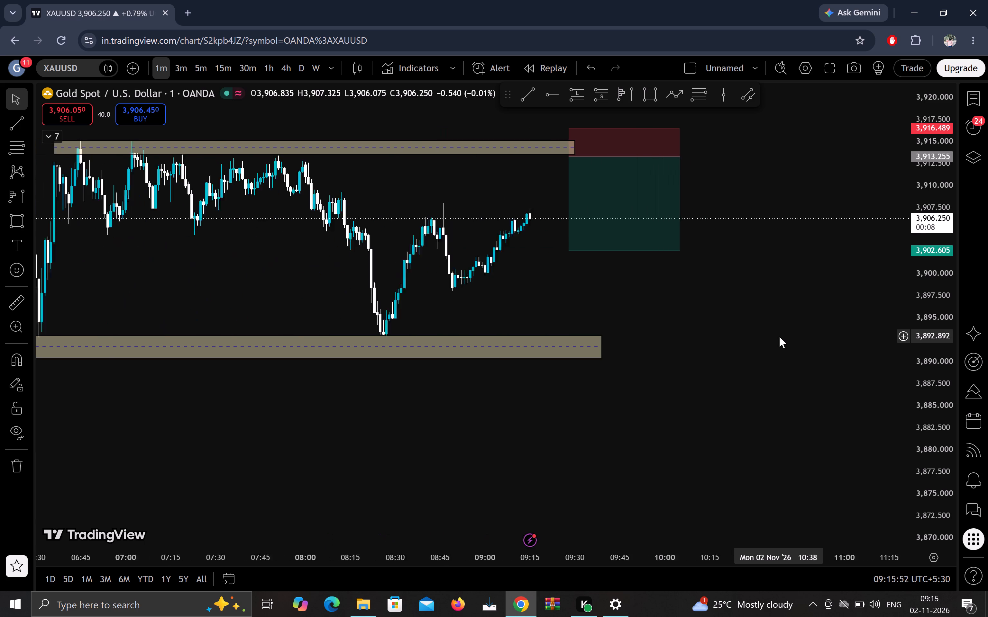
pyautogui.scroll(-5, 779, 336)
pyautogui.scroll(1, 779, 336)
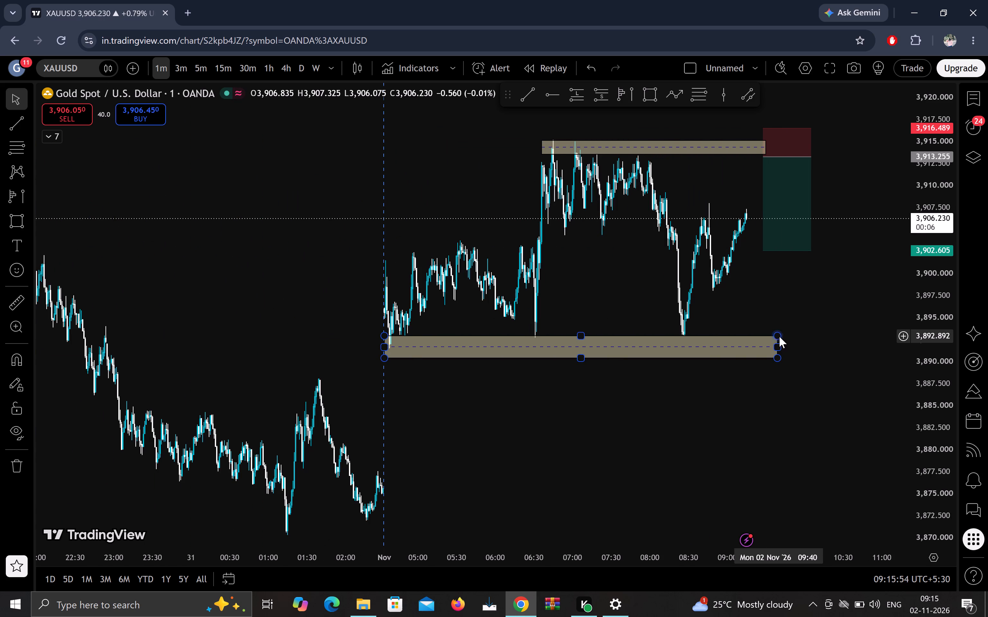
pyautogui.scroll(1, 779, 336)
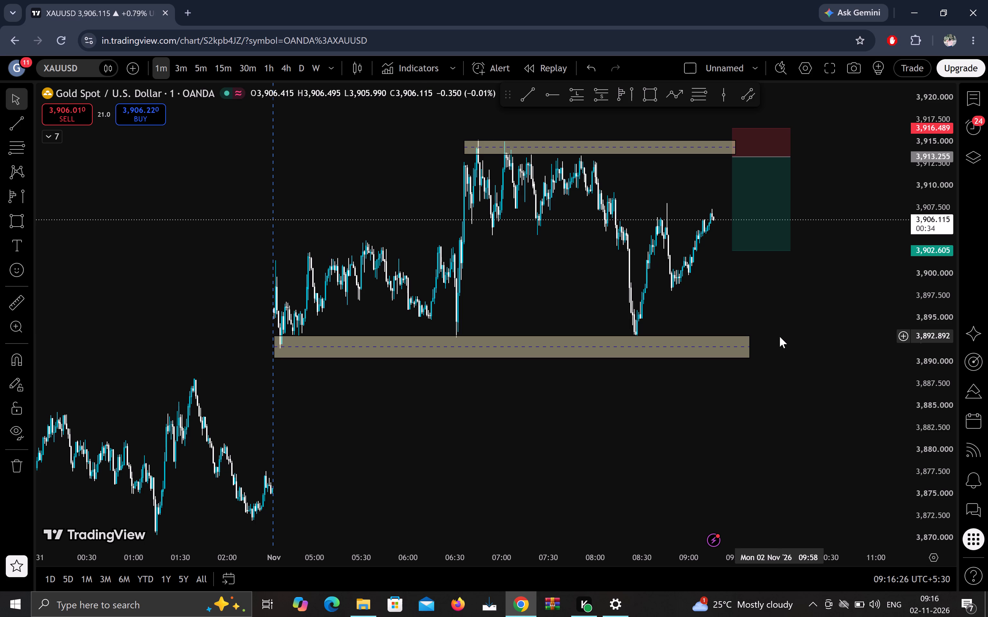
pyautogui.scroll(-2, 622, 247)
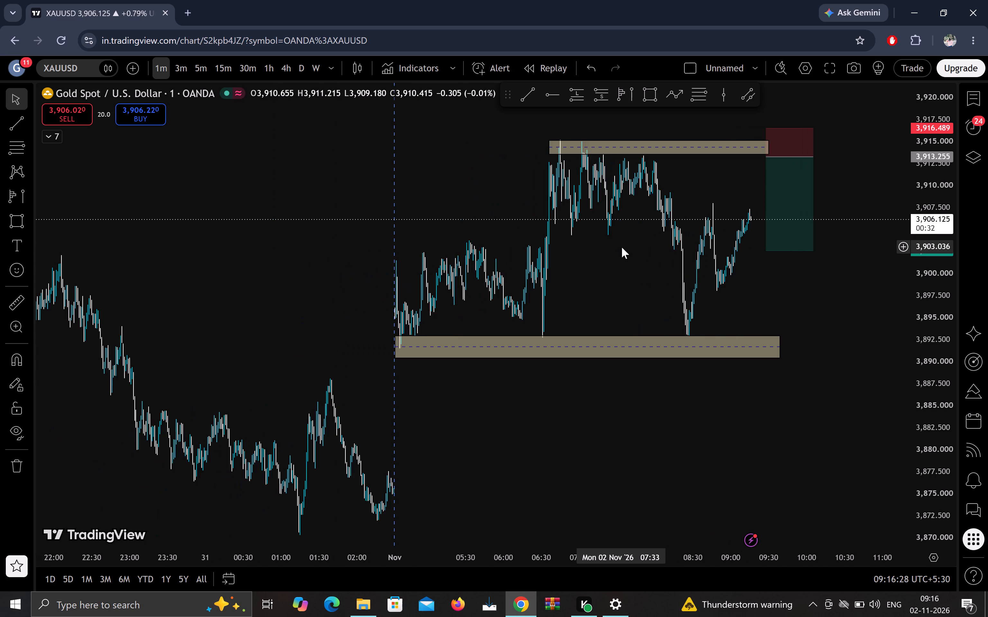
pyautogui.scroll(12, 622, 247)
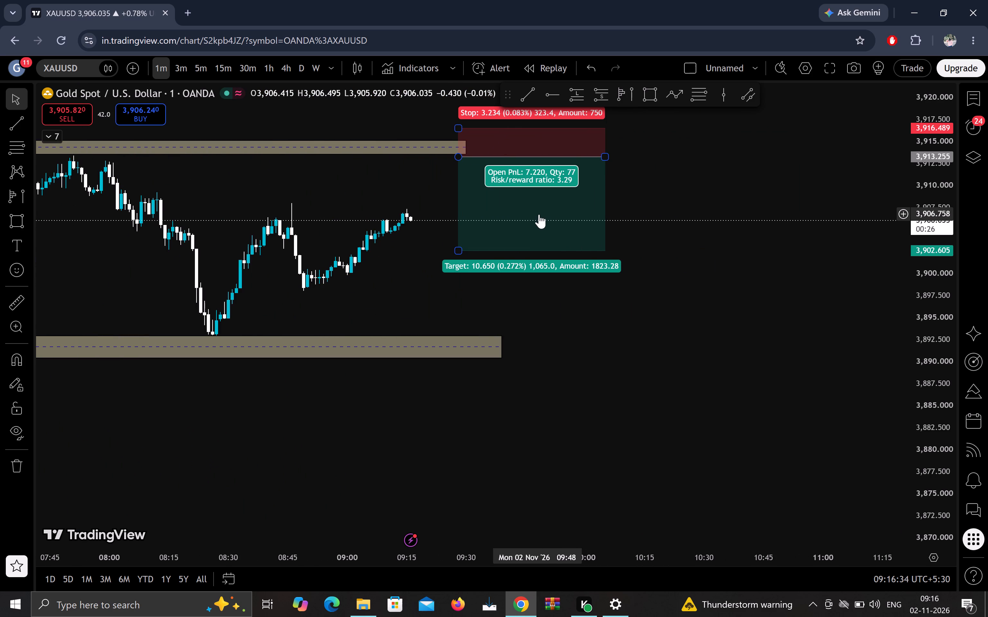
pyautogui.moveTo(536, 214); pyautogui.dragTo(527, 231)
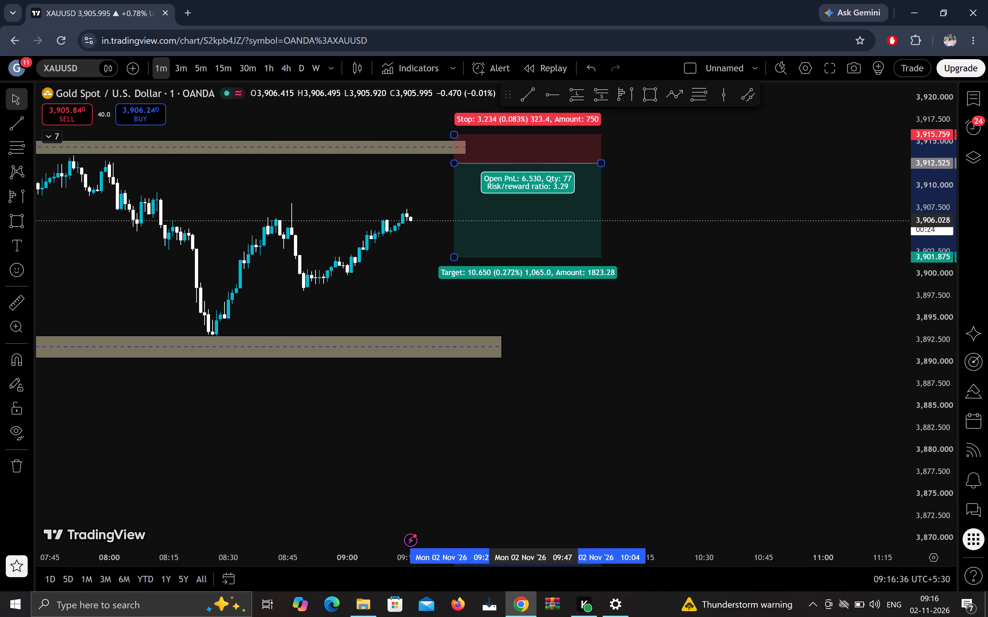
pyautogui.moveTo(527, 231); pyautogui.dragTo(484, 277)
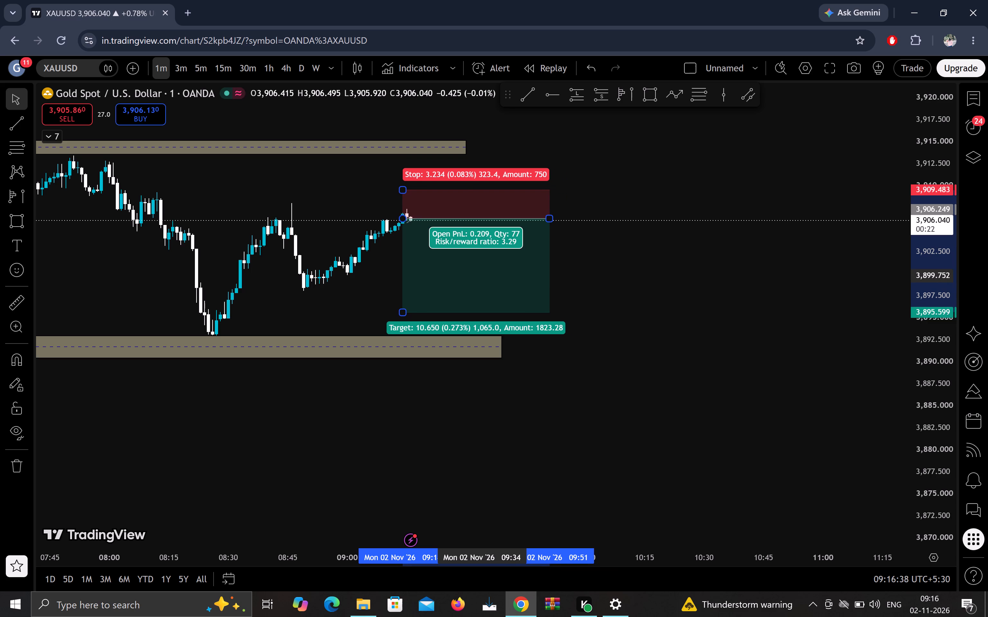
pyautogui.moveTo(484, 277); pyautogui.dragTo(493, 288)
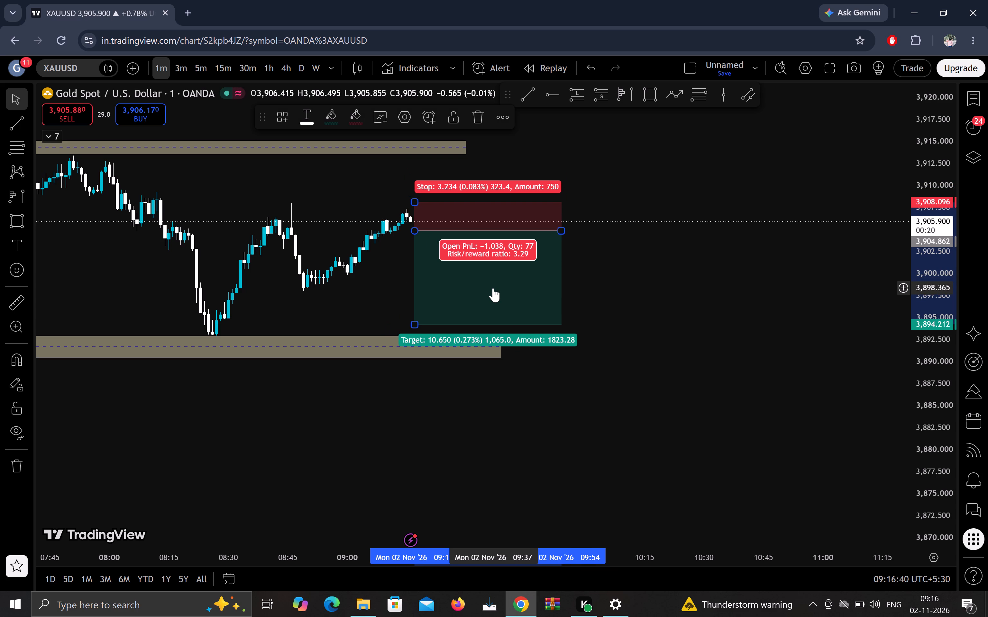
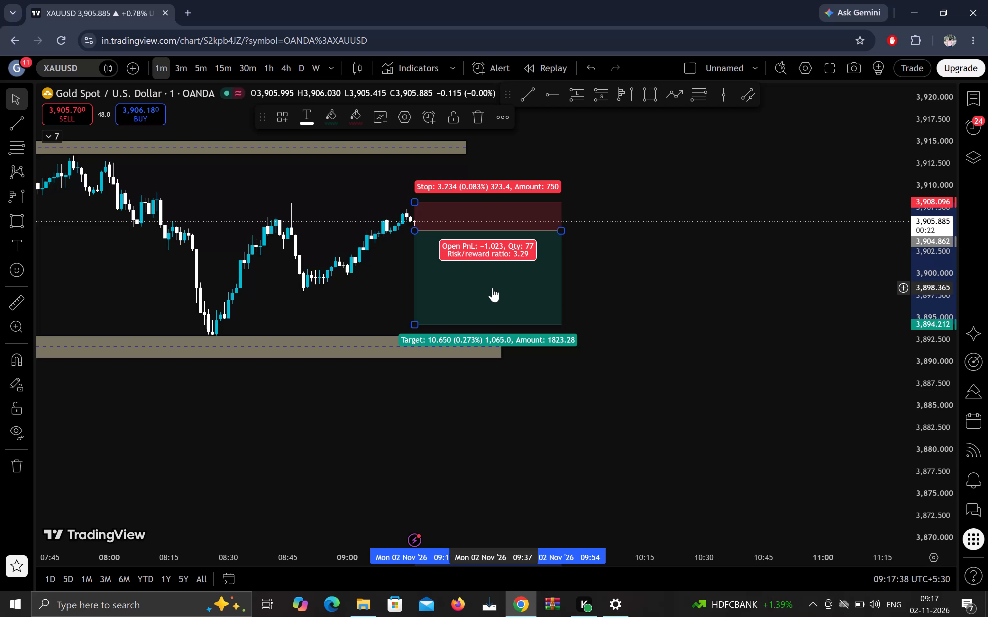
# Nudge the short position up onto the latest candle, with entry about 3,905.74, stop about 3,908.97 and target about 3,895.09.
pyautogui.moveTo(491, 290); pyautogui.dragTo(489, 283)
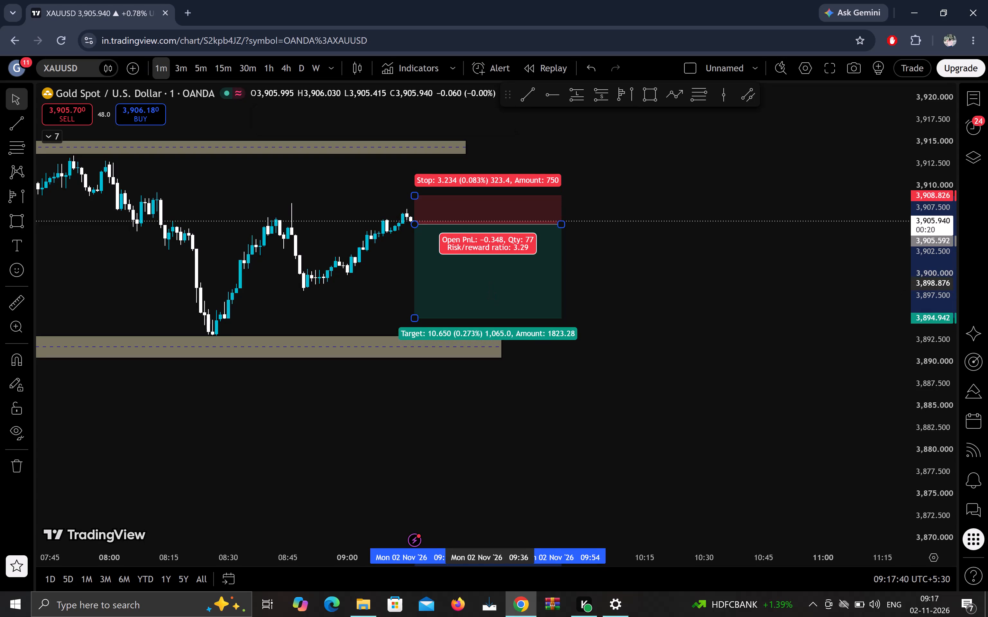
pyautogui.moveTo(489, 283); pyautogui.dragTo(487, 282)
pyautogui.click(699, 327)
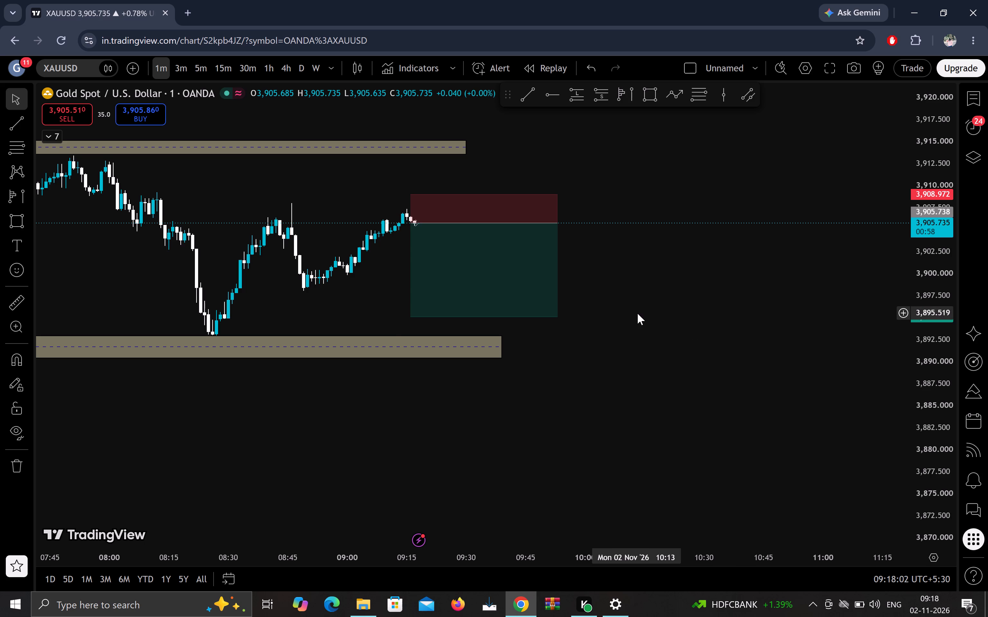
# Tighten the short position's stop level to about 3,908.73, keeping the entry and target in place.
pyautogui.click(507, 278)
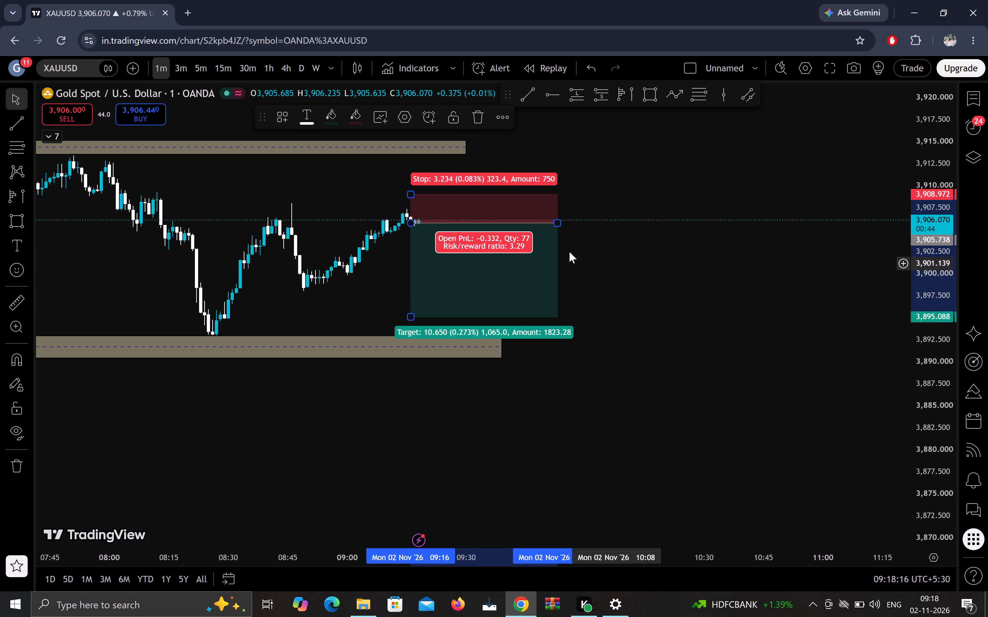
pyautogui.click(409, 195)
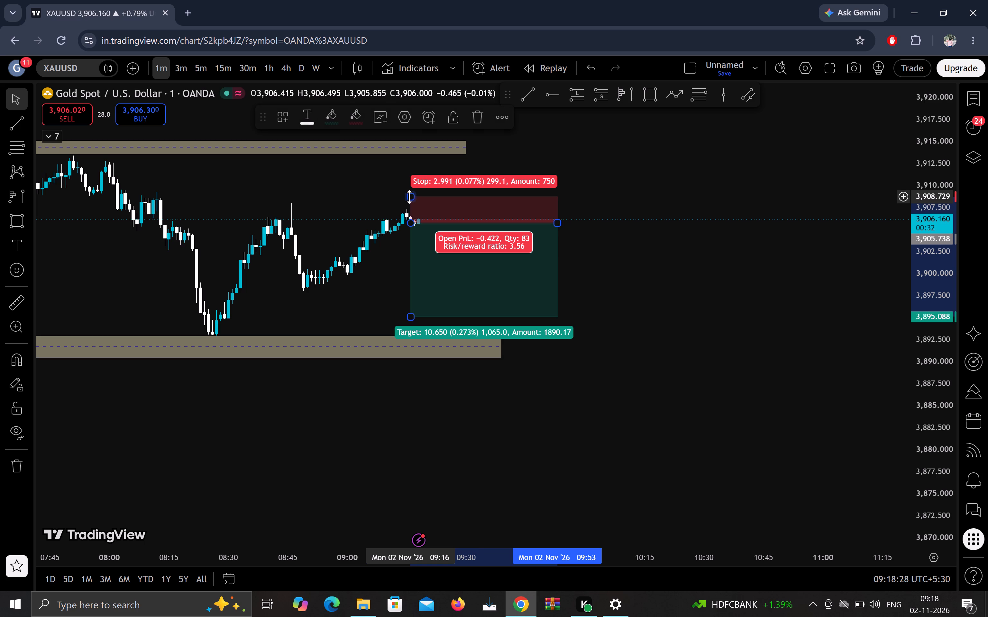
pyautogui.click(666, 241)
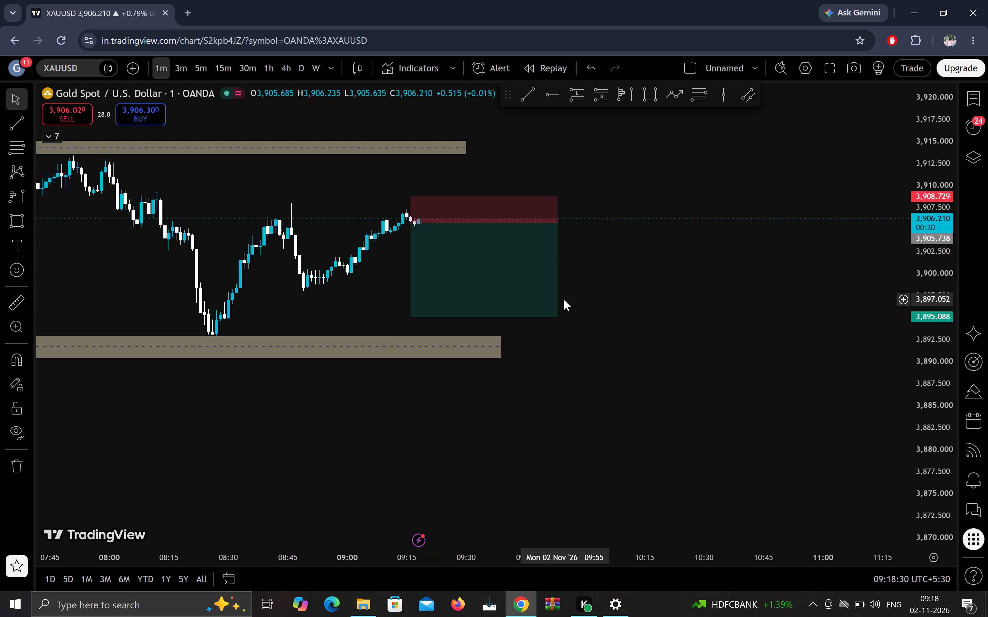
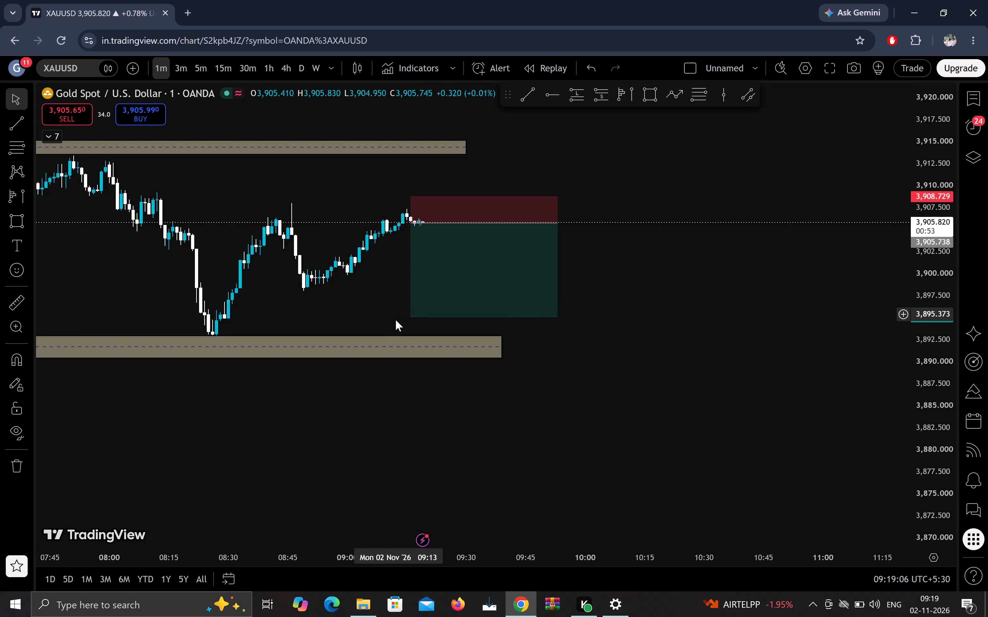
# Lower the short position's target to about 3,892.53, just inside the top of the lower grey zone, keeping entry and stop in place.
pyautogui.moveTo(412, 313); pyautogui.dragTo(411, 316)
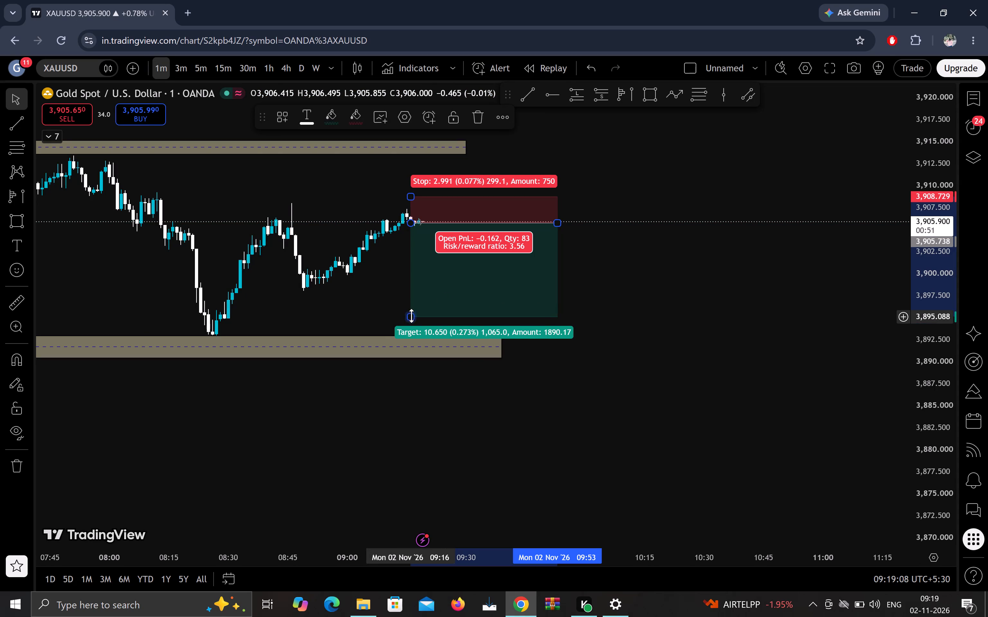
pyautogui.moveTo(411, 316); pyautogui.dragTo(407, 362)
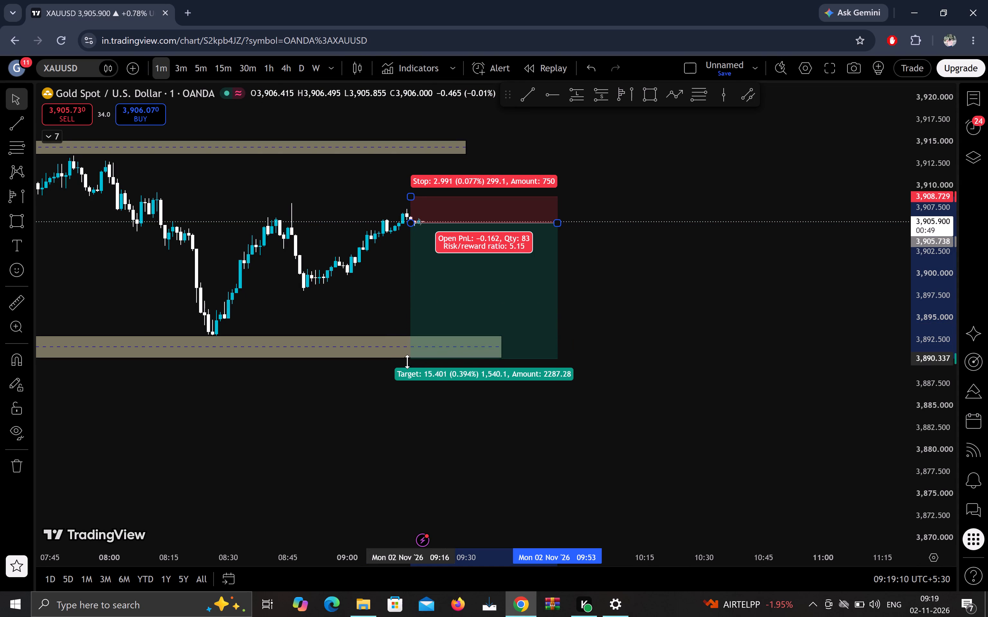
pyautogui.moveTo(407, 362); pyautogui.dragTo(408, 364)
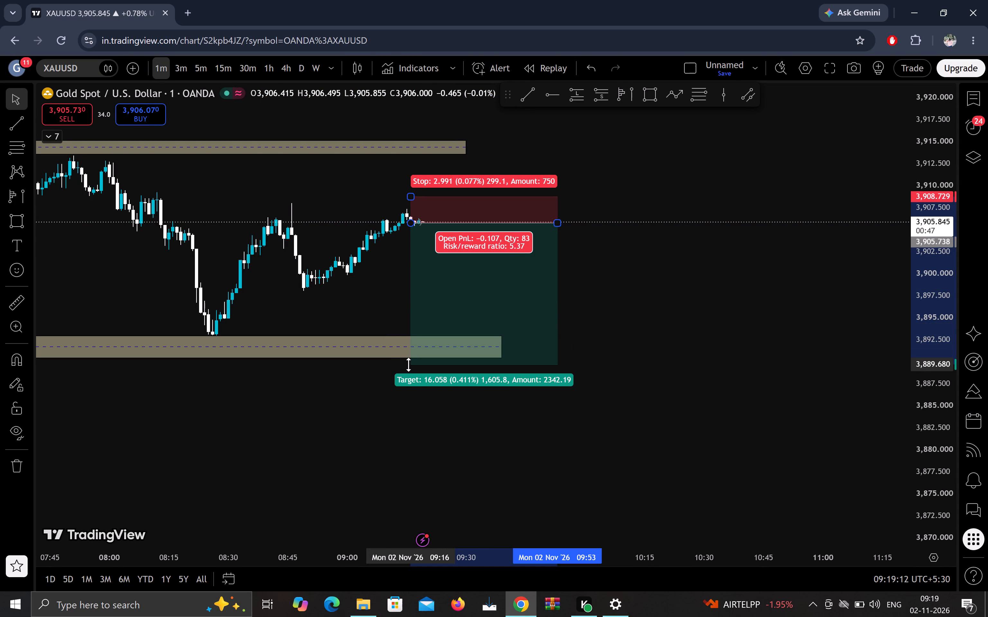
pyautogui.moveTo(408, 364); pyautogui.dragTo(408, 351)
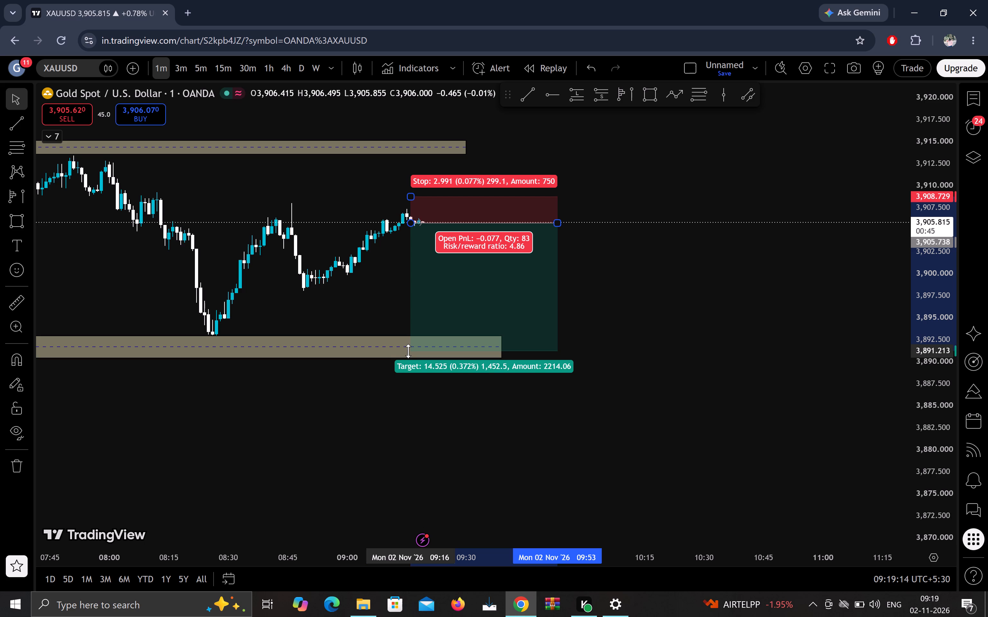
pyautogui.moveTo(408, 351); pyautogui.dragTo(408, 344)
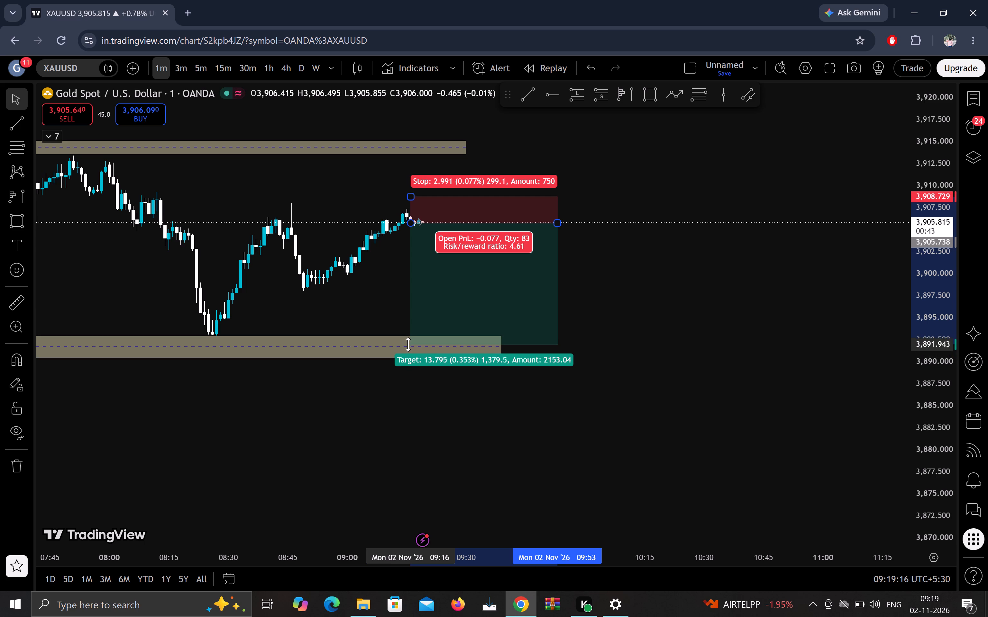
pyautogui.moveTo(408, 344); pyautogui.dragTo(408, 340)
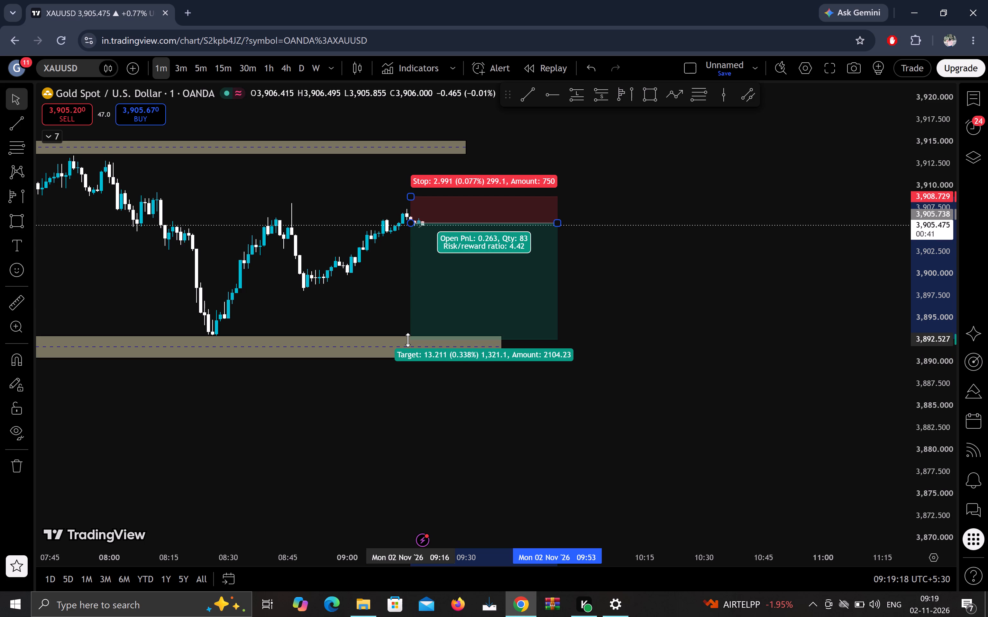
pyautogui.moveTo(408, 340); pyautogui.dragTo(408, 341)
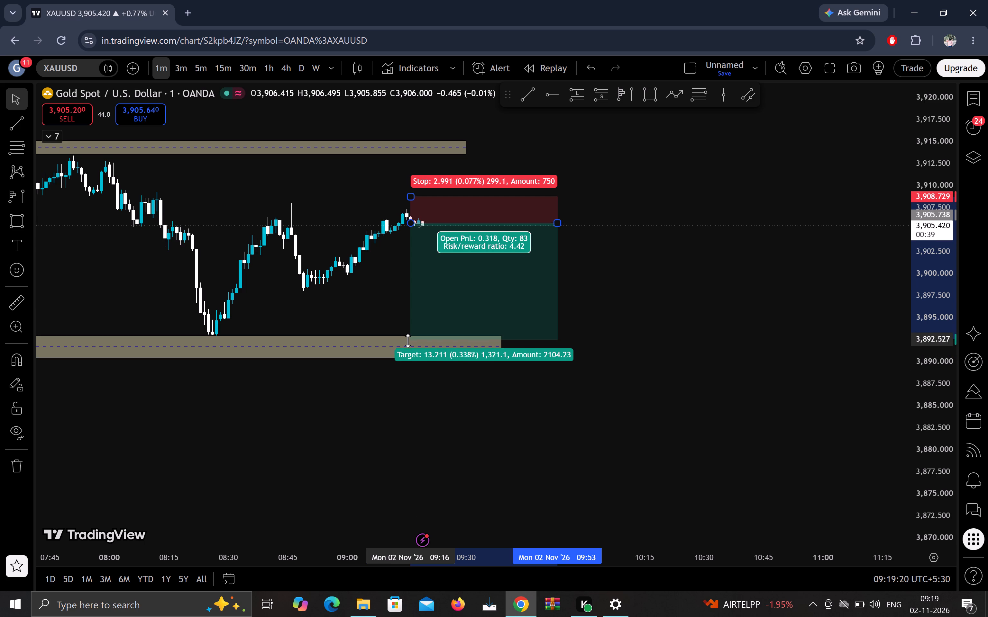
pyautogui.moveTo(408, 341); pyautogui.dragTo(407, 342)
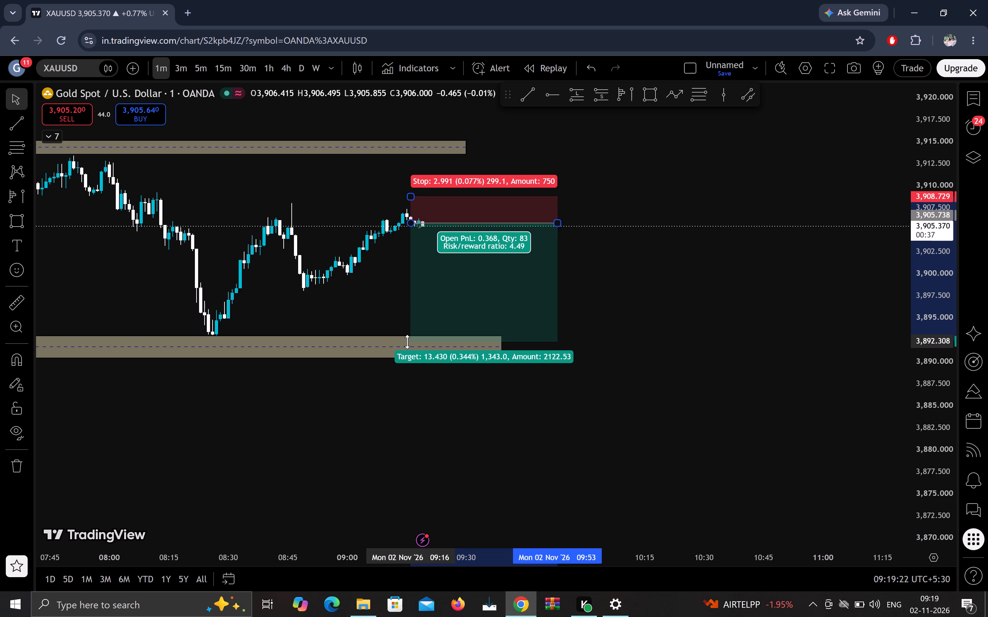
pyautogui.moveTo(407, 342); pyautogui.dragTo(407, 342)
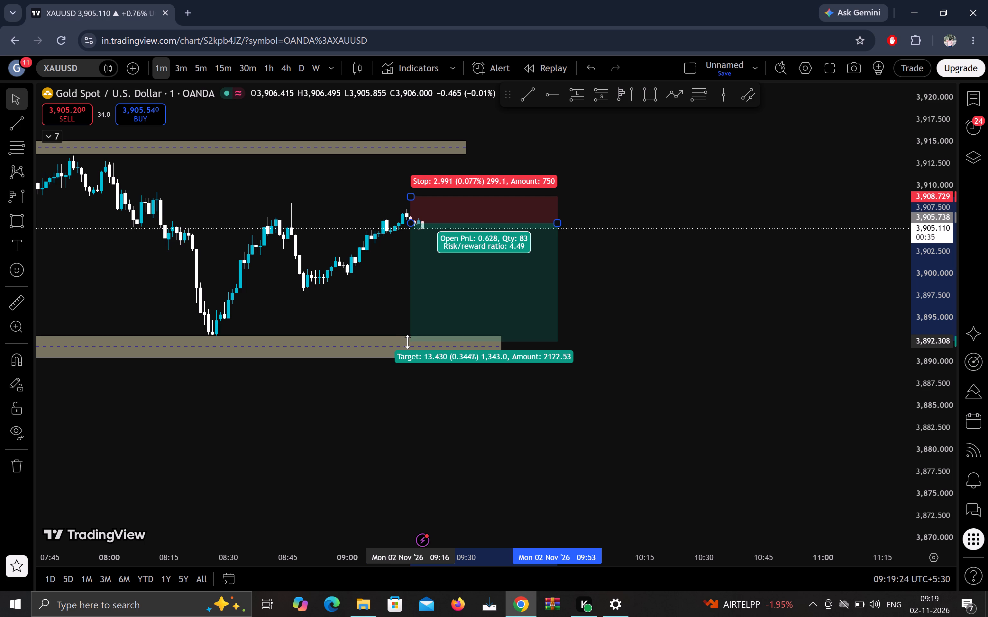
pyautogui.moveTo(407, 342); pyautogui.dragTo(408, 337)
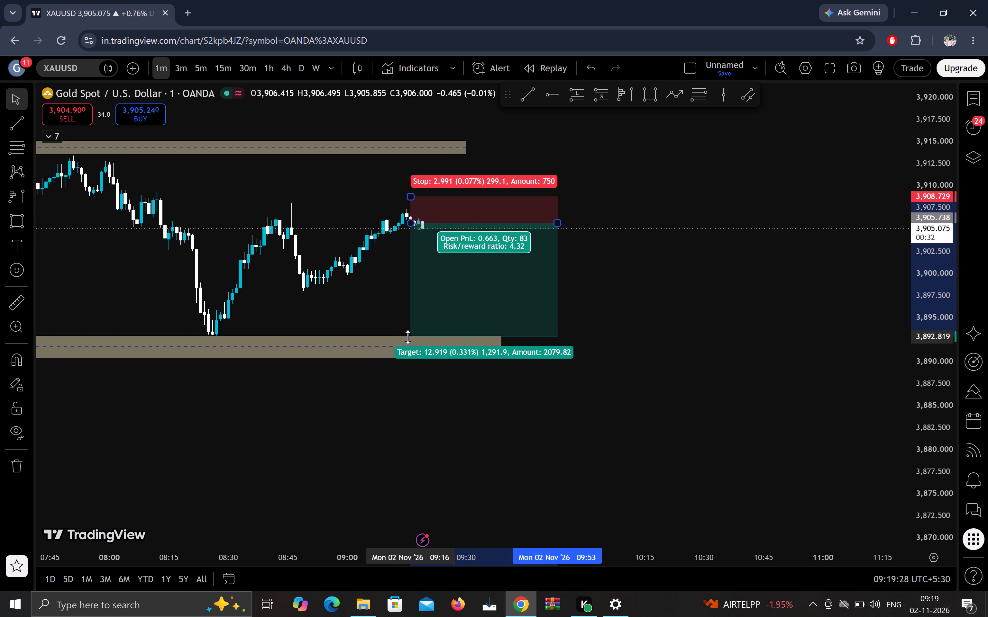
pyautogui.moveTo(408, 337); pyautogui.dragTo(408, 340)
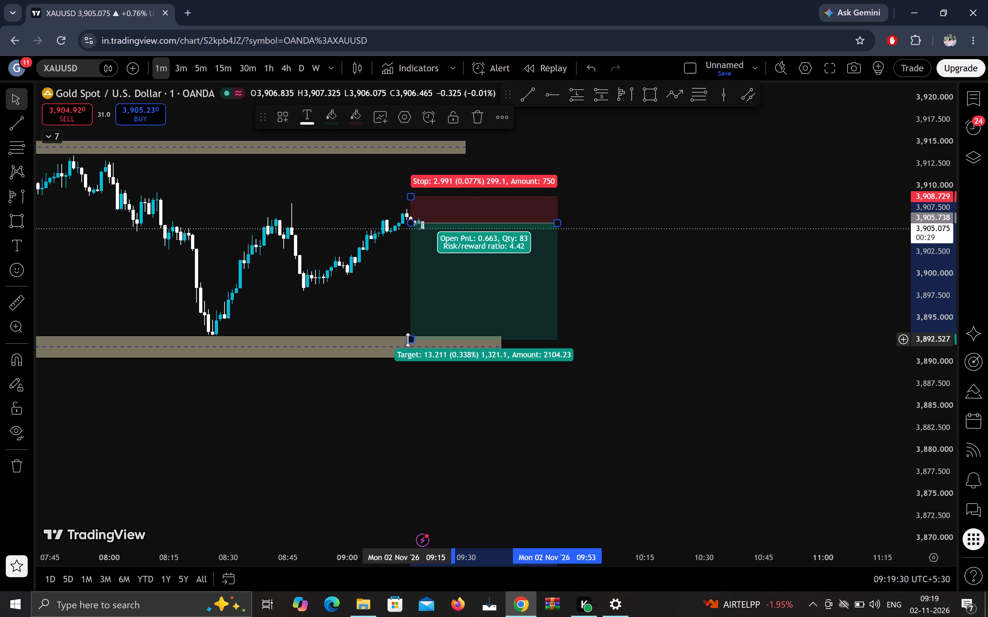
pyautogui.click(660, 344)
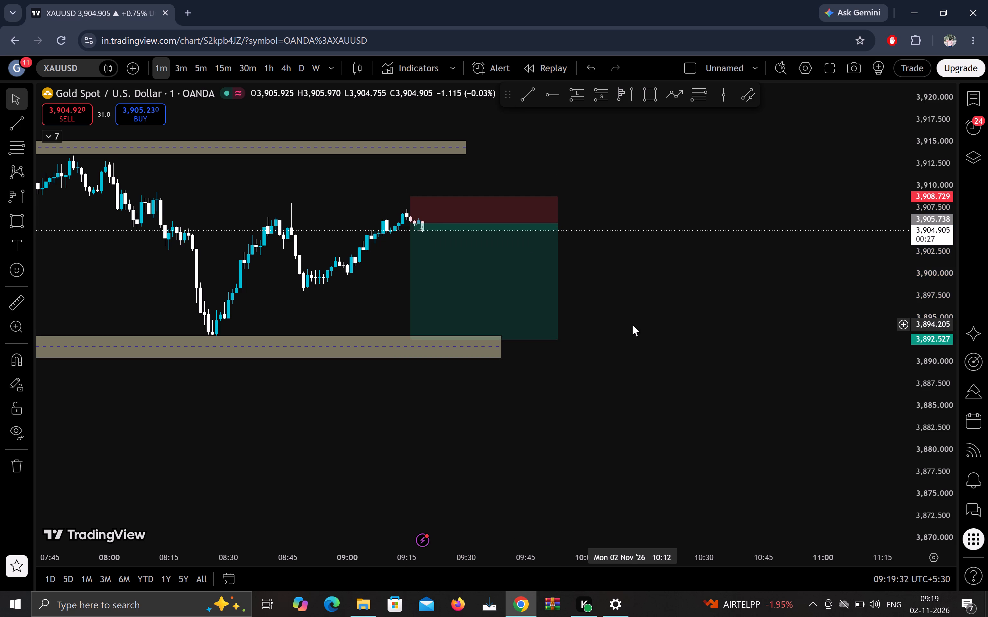
pyautogui.scroll(-2, 632, 325)
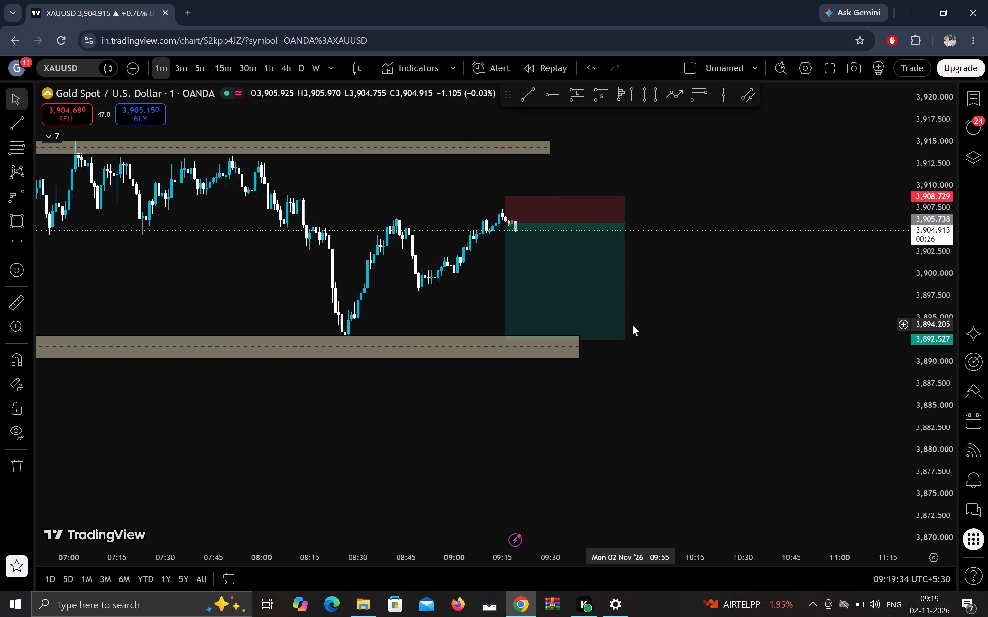
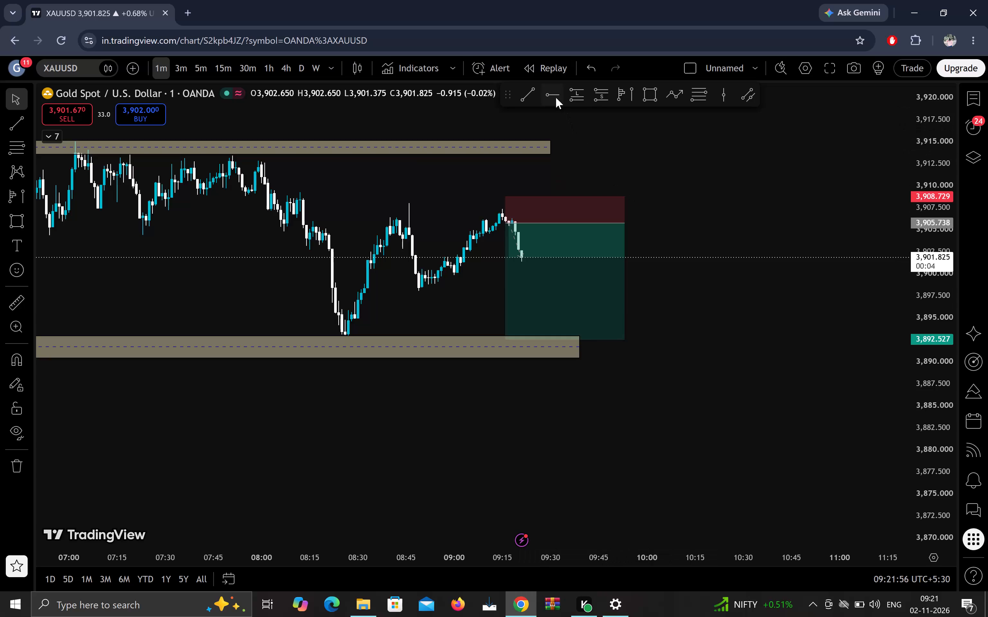
# Draw a horizontal ray from the 08:48 swing low at about 3,898.07, extending across the short position's target area.
pyautogui.click(554, 96)
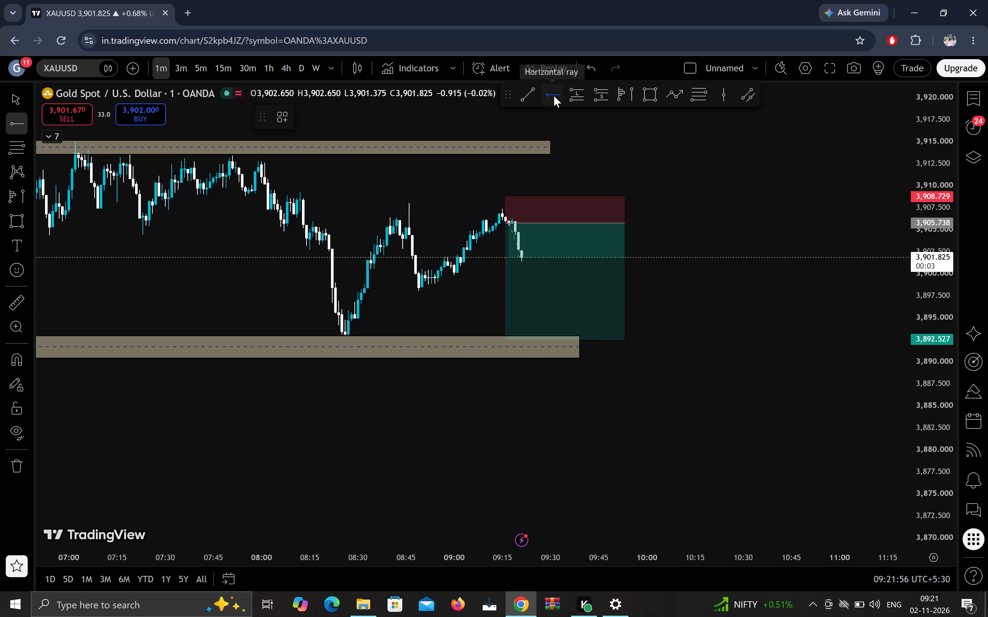
pyautogui.click(417, 291)
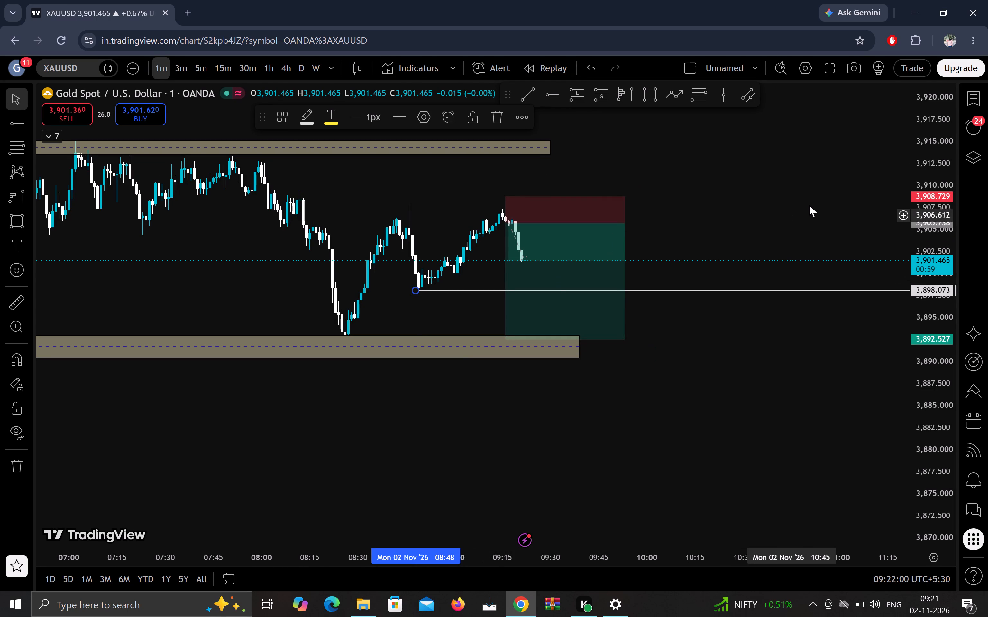
pyautogui.click(810, 205)
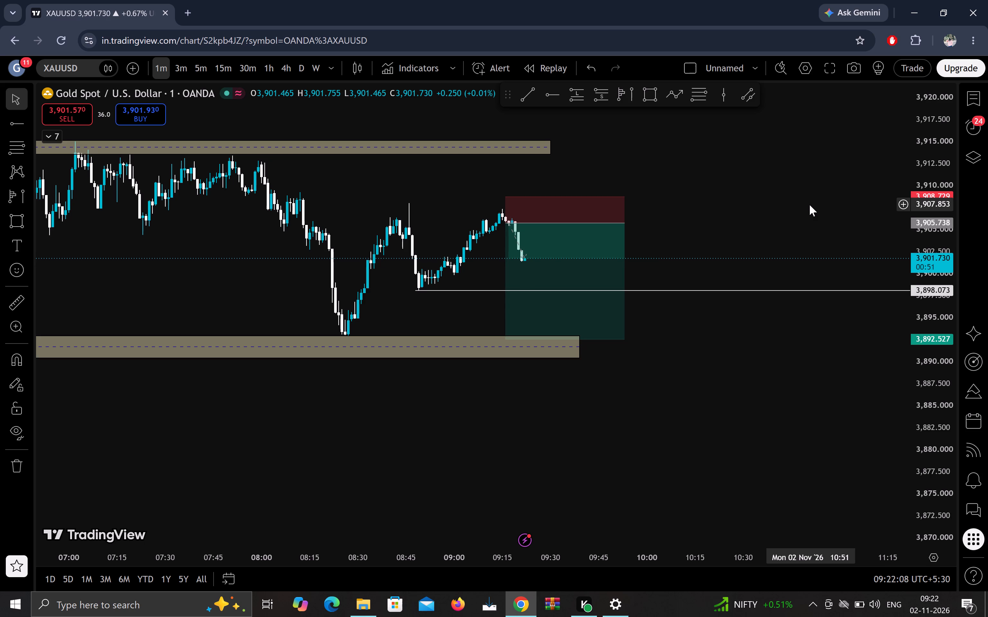
# Add a XAUUSD price alert at about 3,897.78, just below the horizontal ray.
pyautogui.click(904, 293)
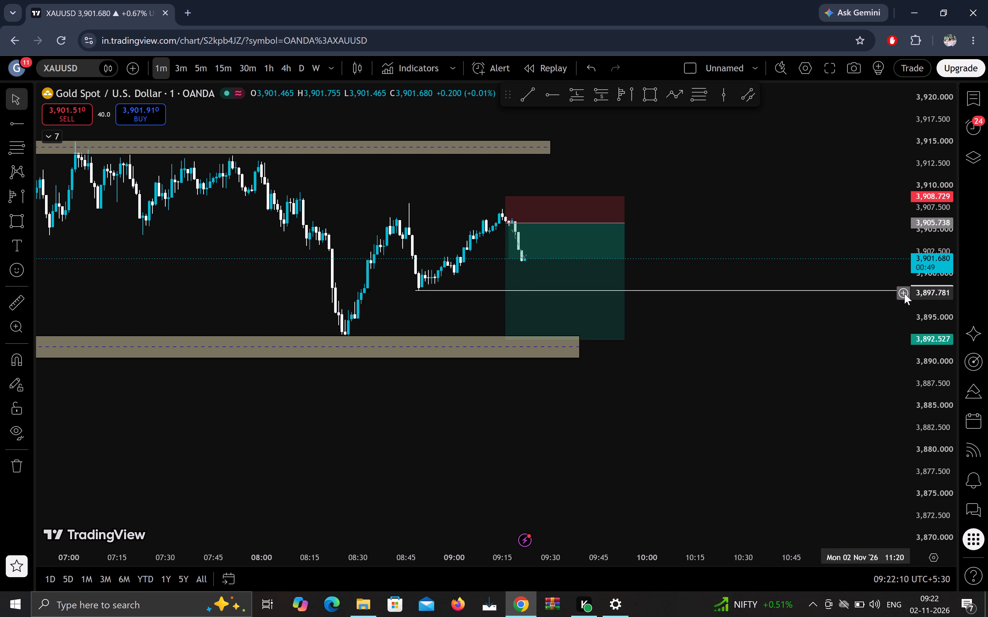
pyautogui.click(866, 311)
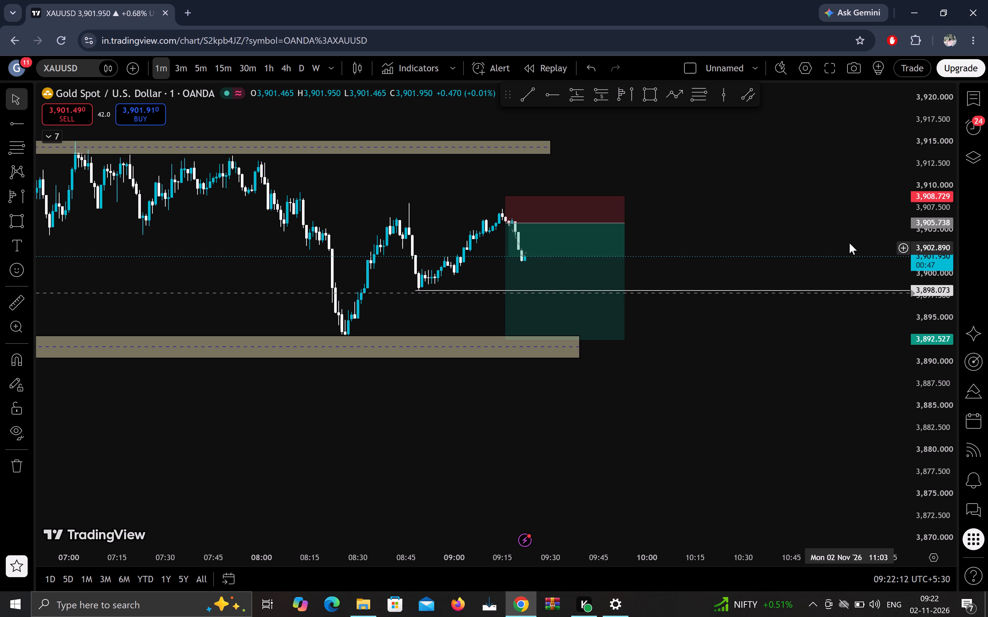
pyautogui.click(847, 241)
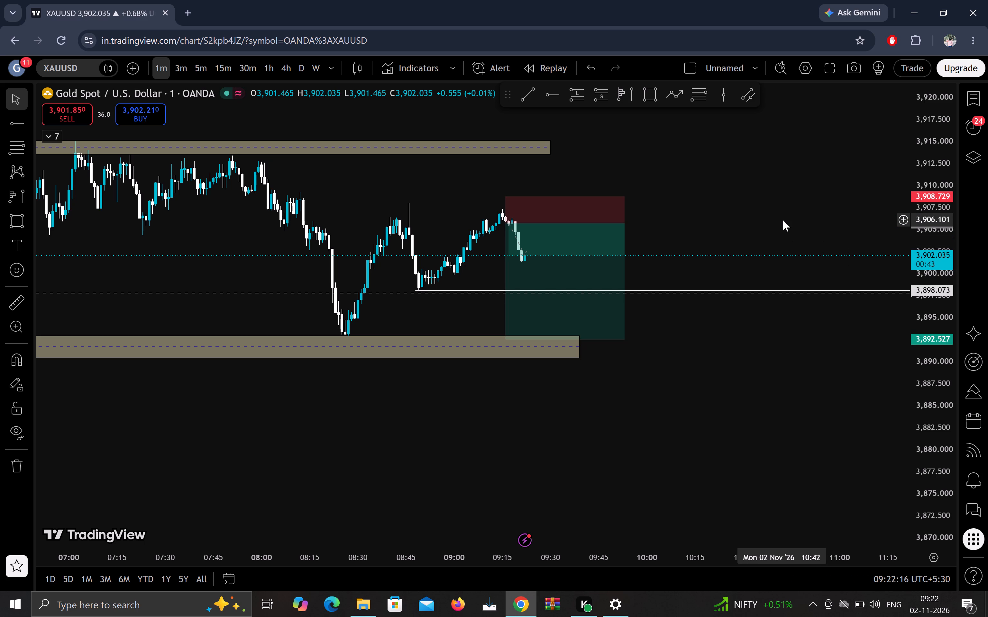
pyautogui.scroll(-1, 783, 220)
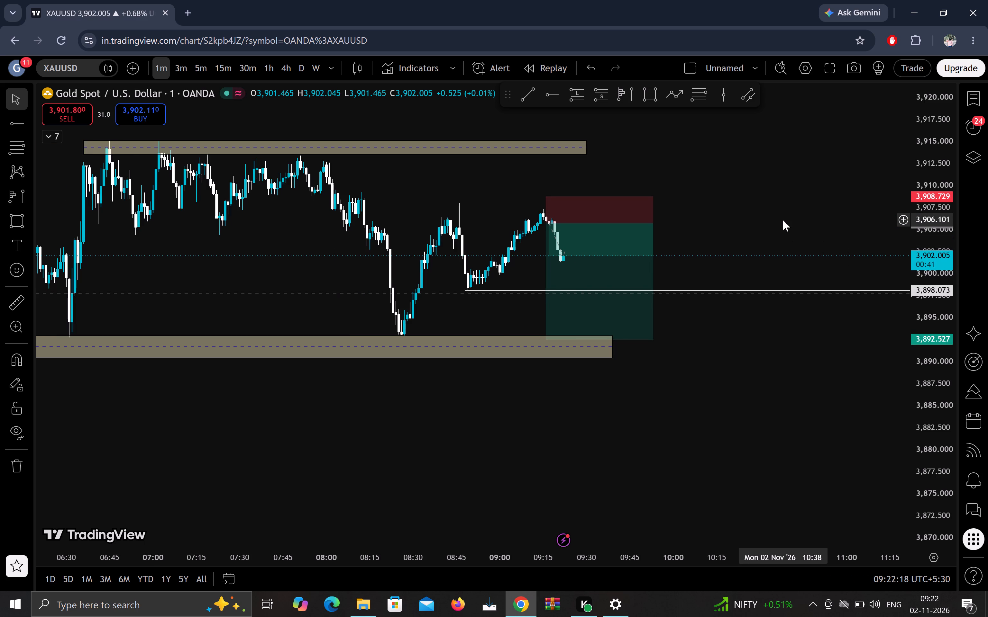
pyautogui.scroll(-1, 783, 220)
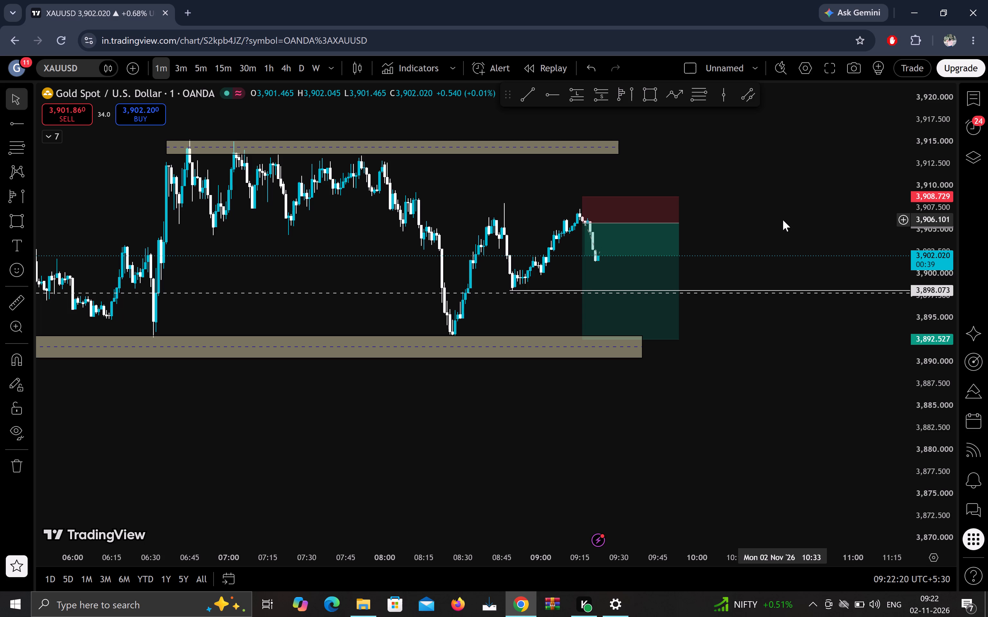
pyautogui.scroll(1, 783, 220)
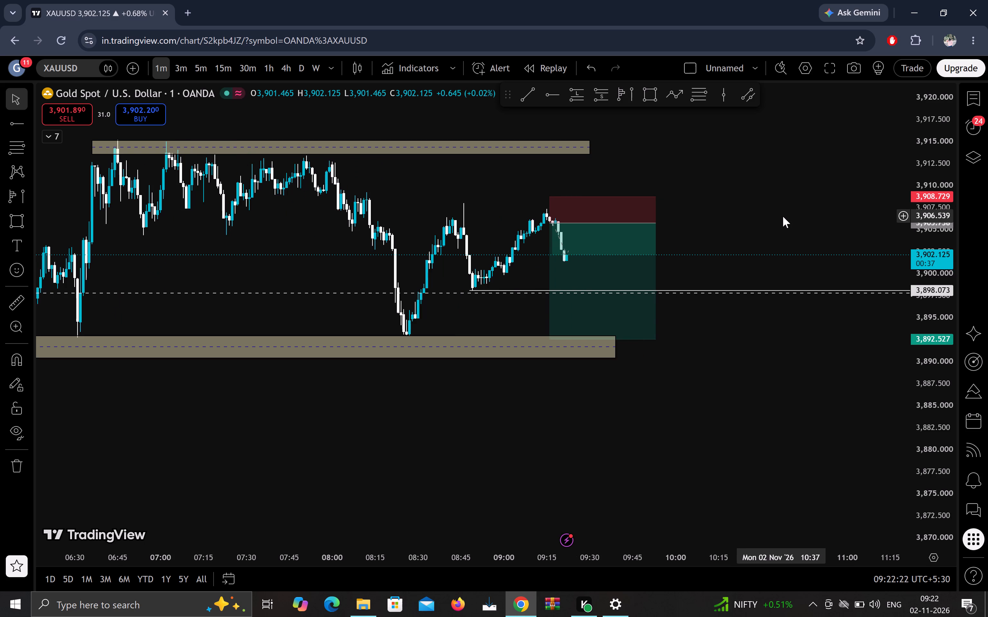
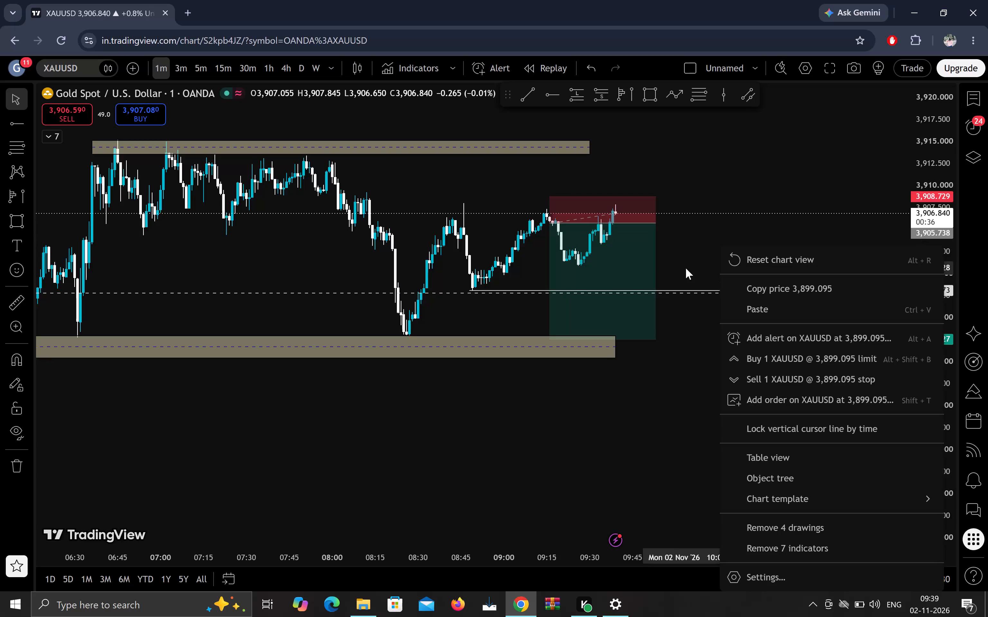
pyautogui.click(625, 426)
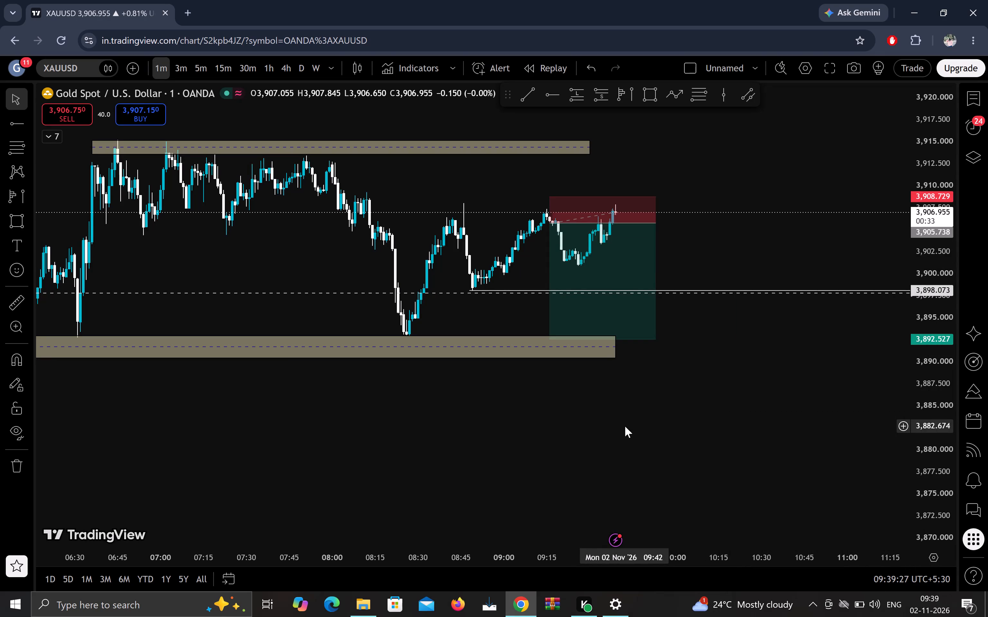
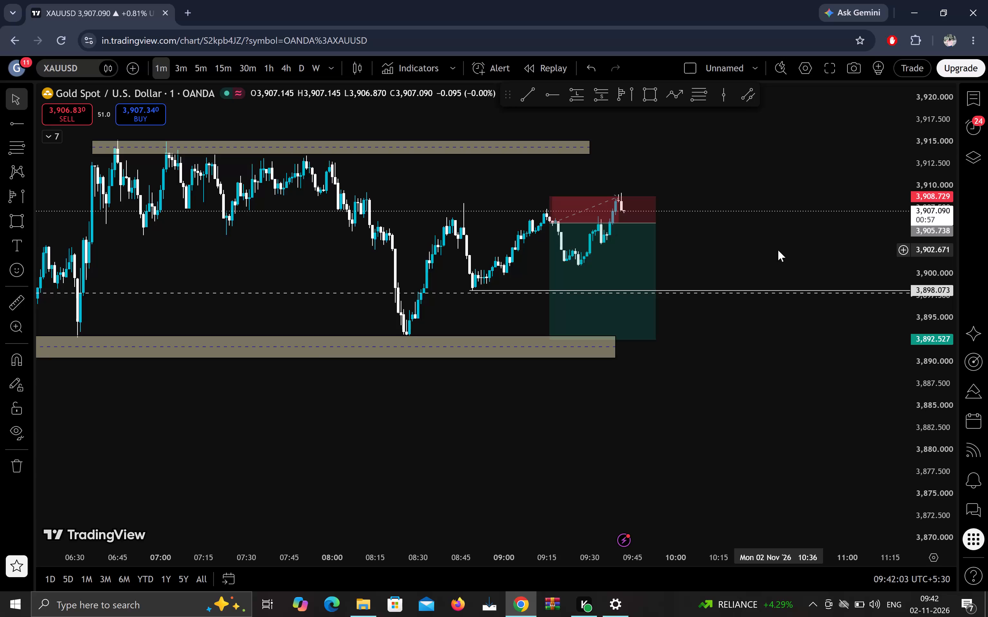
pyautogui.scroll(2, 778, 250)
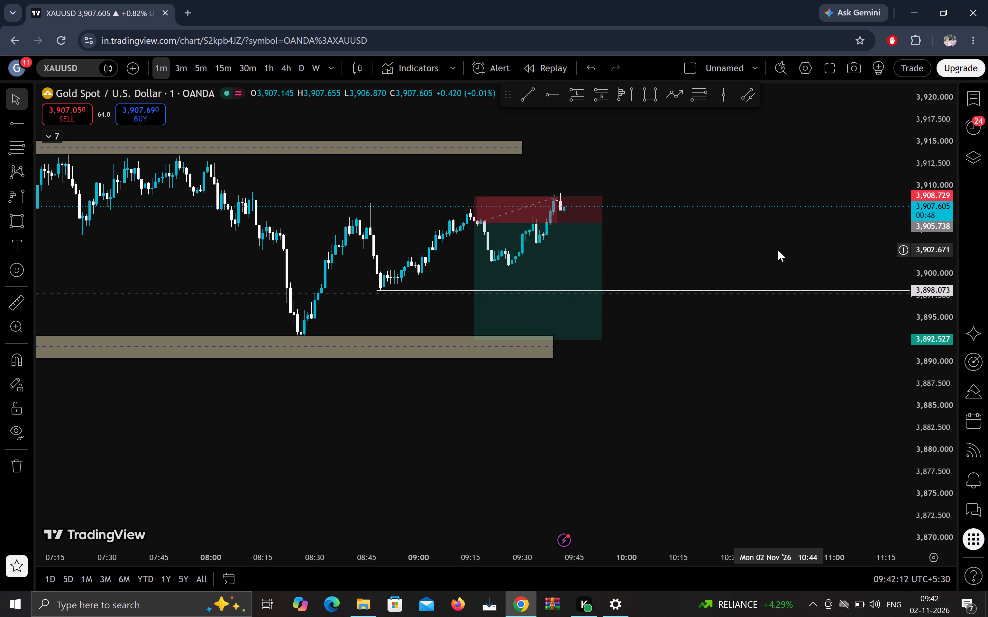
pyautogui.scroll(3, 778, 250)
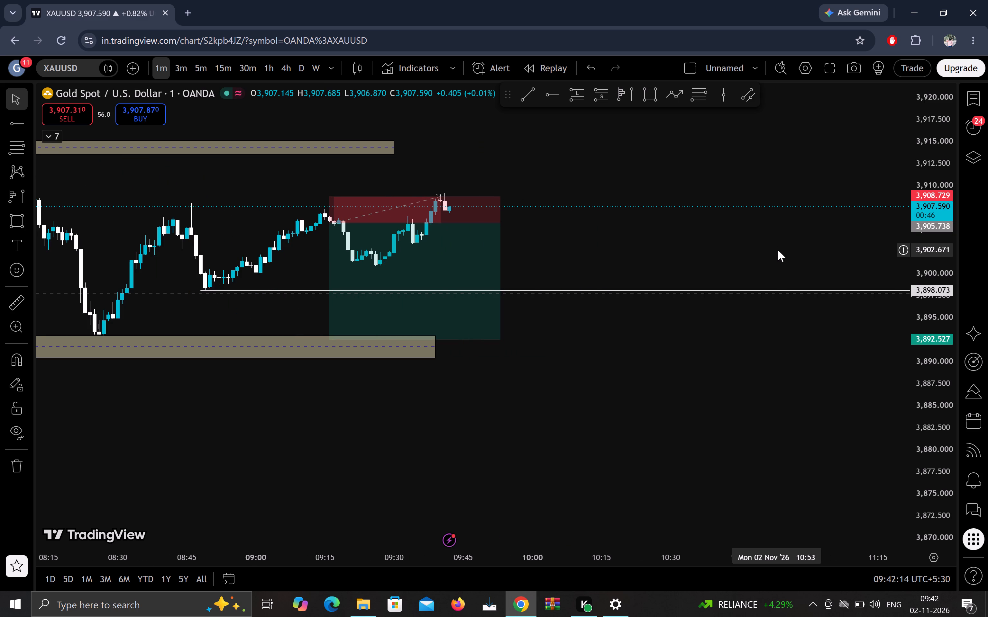
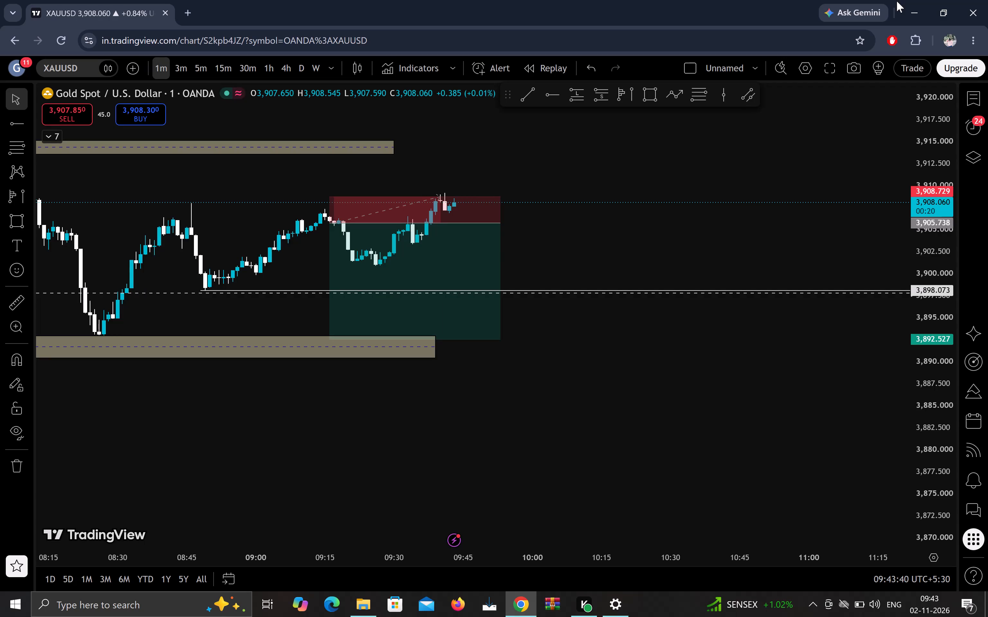
# Draw a fixed range volume profile on the 1-minute XAUUSD chart from about 06:32 to the latest candle at 09:43.
pyautogui.scroll(13, 581, 353)
pyautogui.scroll(-3, 581, 353)
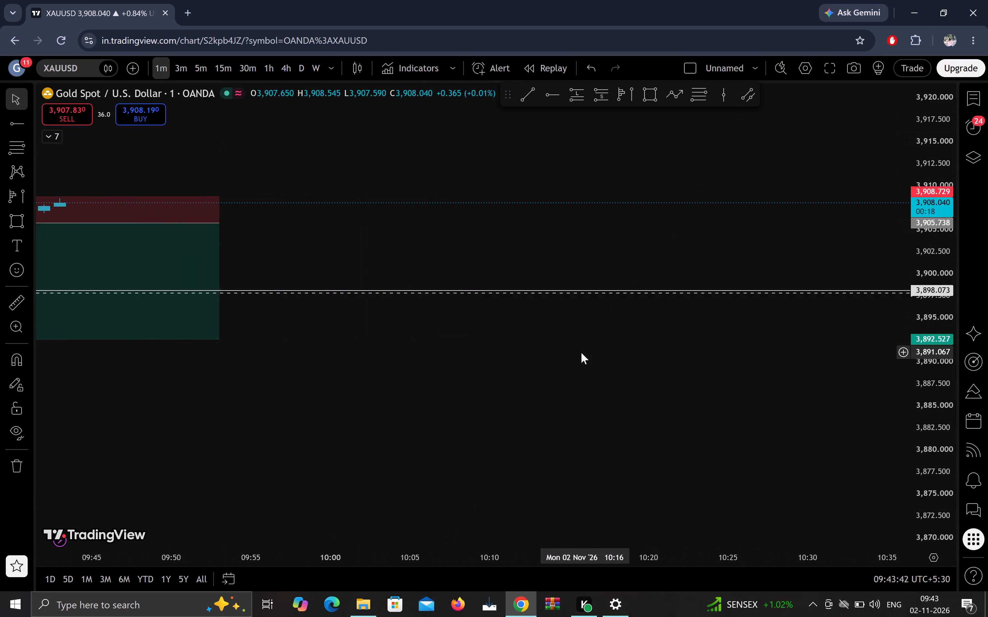
pyautogui.scroll(-18, 581, 353)
pyautogui.scroll(2, 581, 353)
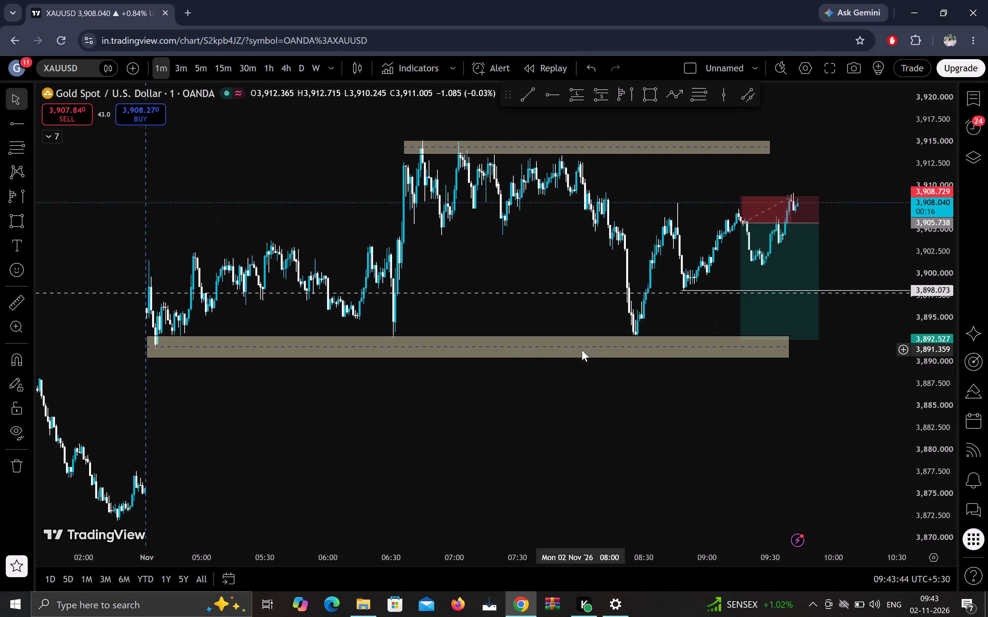
pyautogui.click(5, 202)
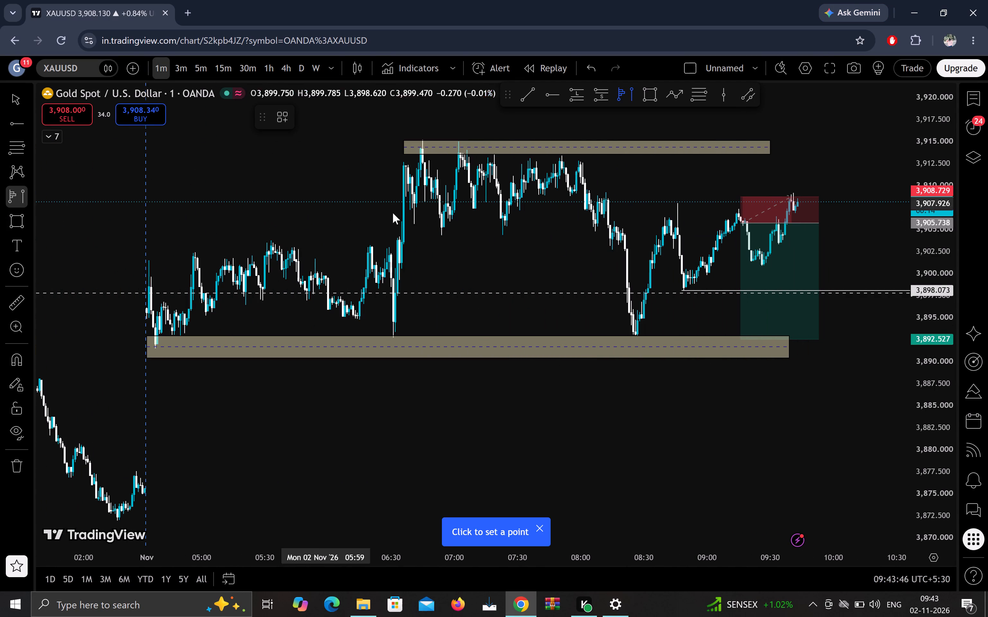
pyautogui.click(395, 268)
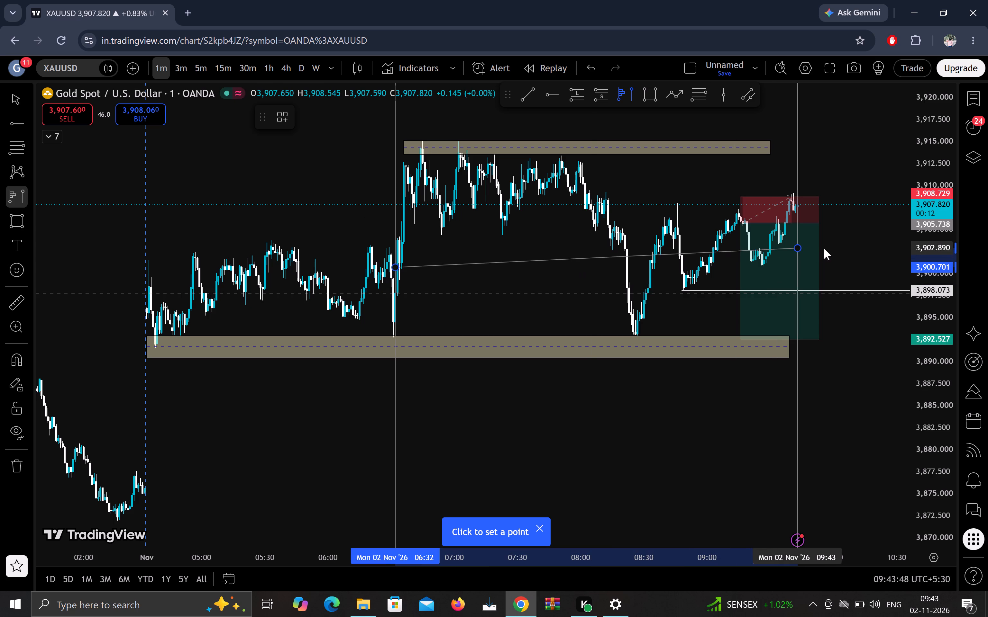
pyautogui.click(824, 252)
pyautogui.click(870, 379)
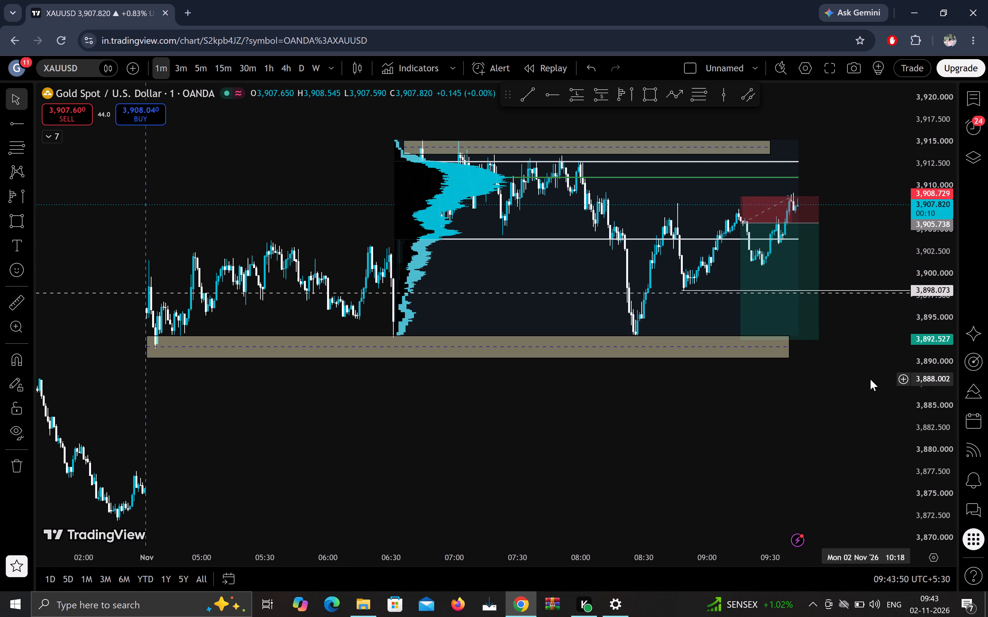
# Delete the short position drawing with entry 3,905.738 from the XAUUSD chart.
pyautogui.moveTo(855, 348); pyautogui.dragTo(851, 359)
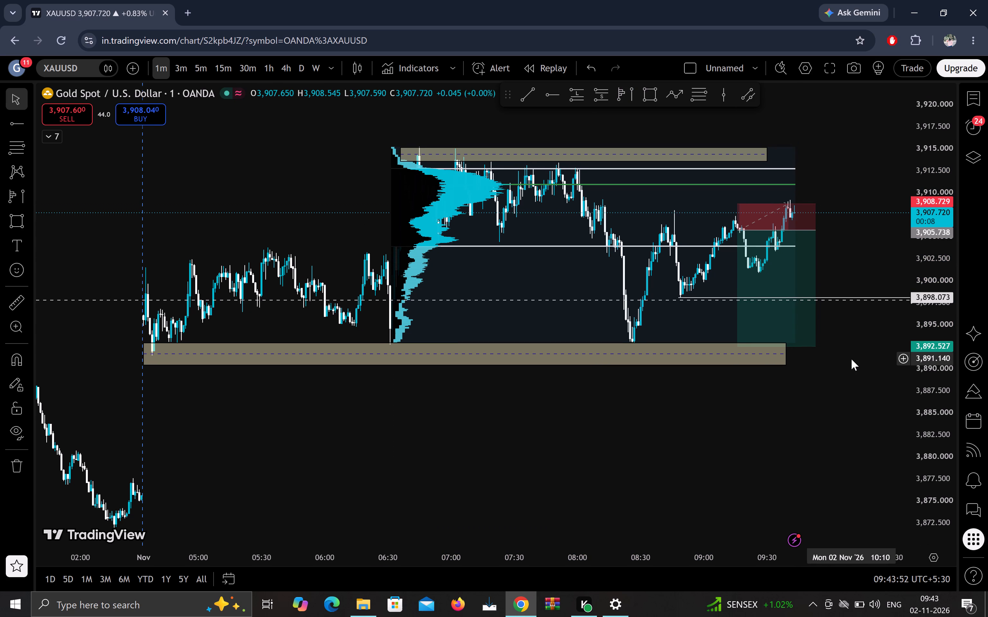
pyautogui.moveTo(851, 359); pyautogui.dragTo(742, 456)
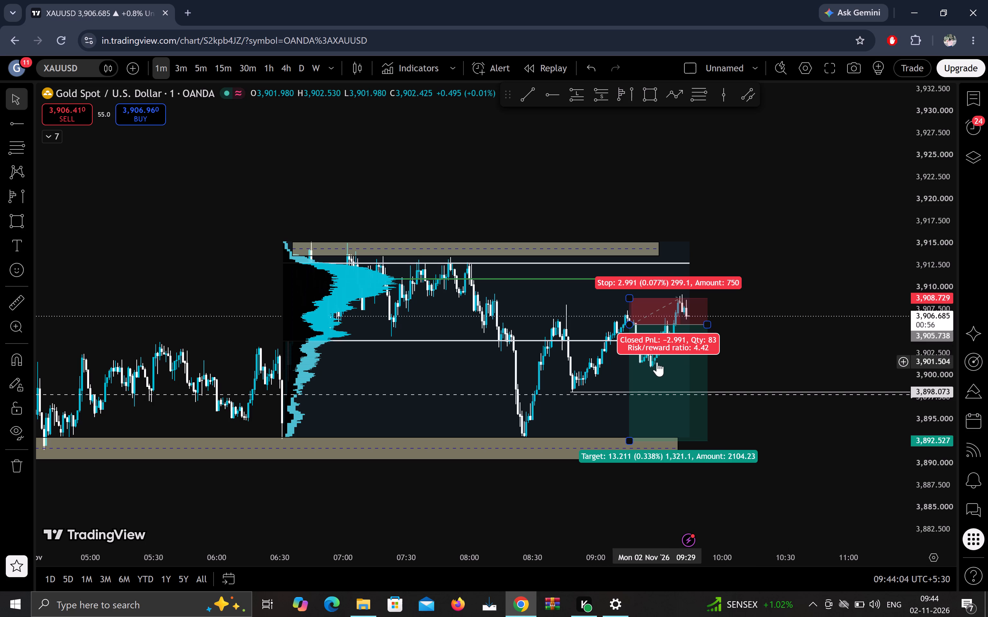
pyautogui.moveTo(656, 364); pyautogui.dragTo(740, 263)
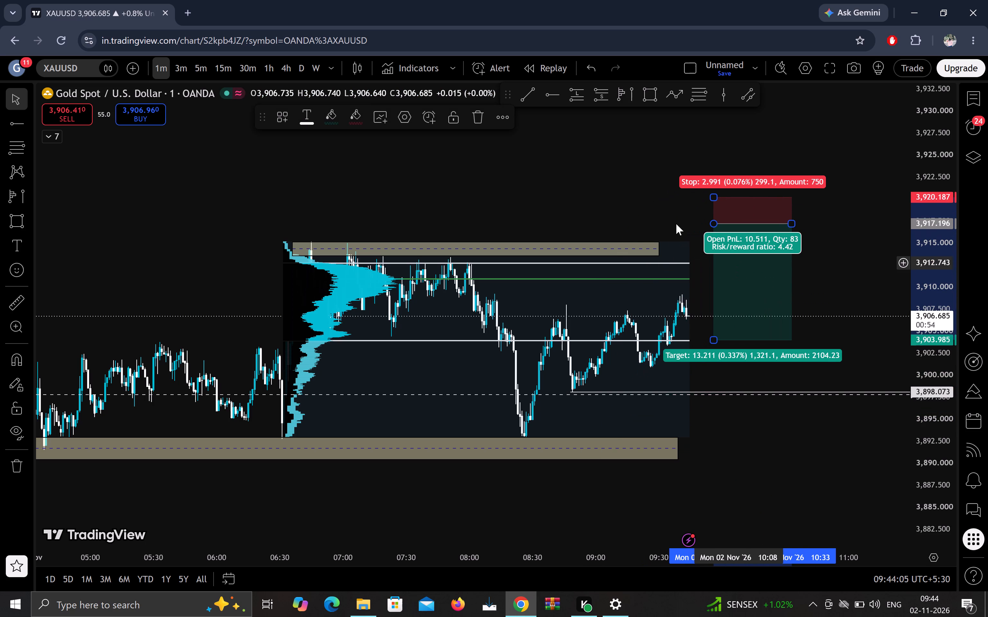
pyautogui.click(476, 112)
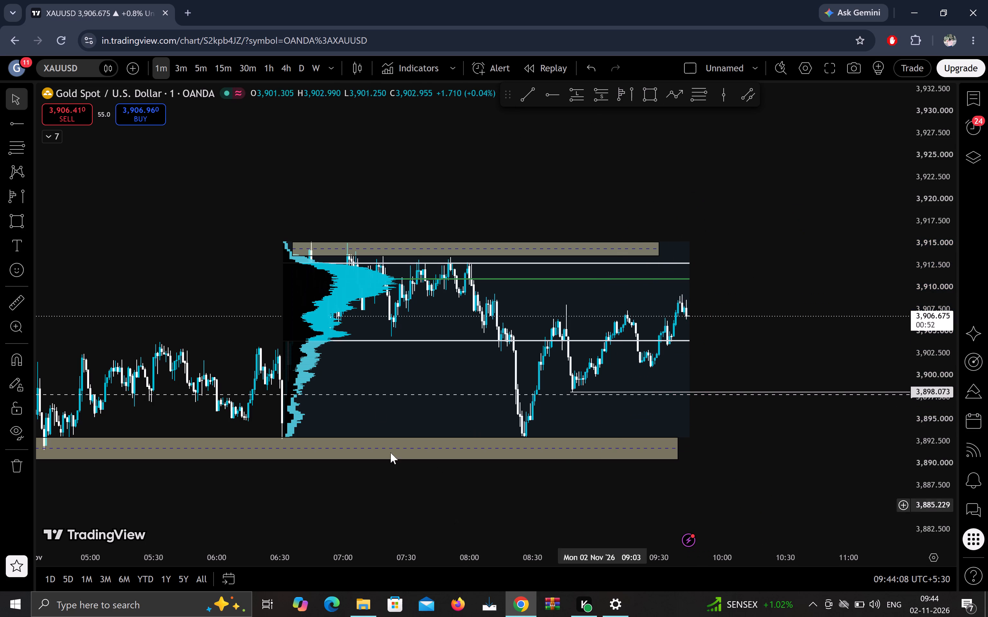
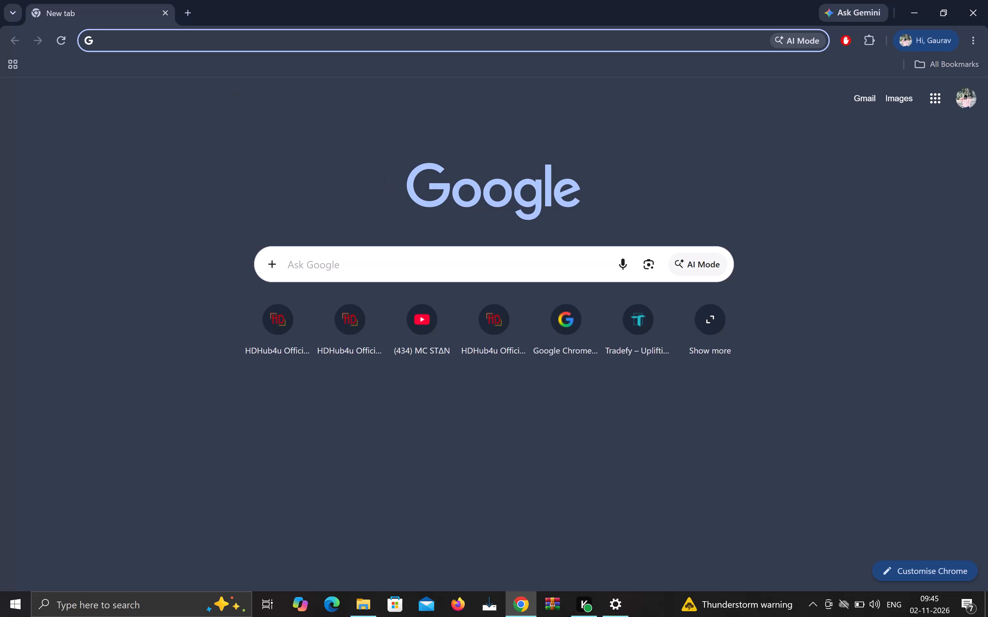
# Search Google for tradingview and open the TradingView India site from the results.
pyautogui.click(405, 271)
pyautogui.click(392, 357)
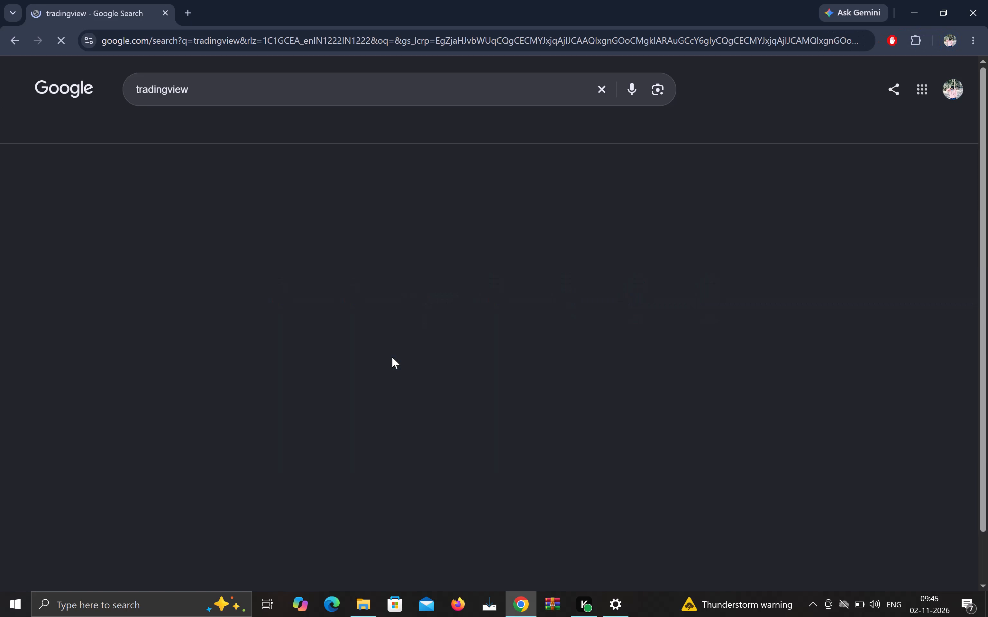
pyautogui.click(280, 185)
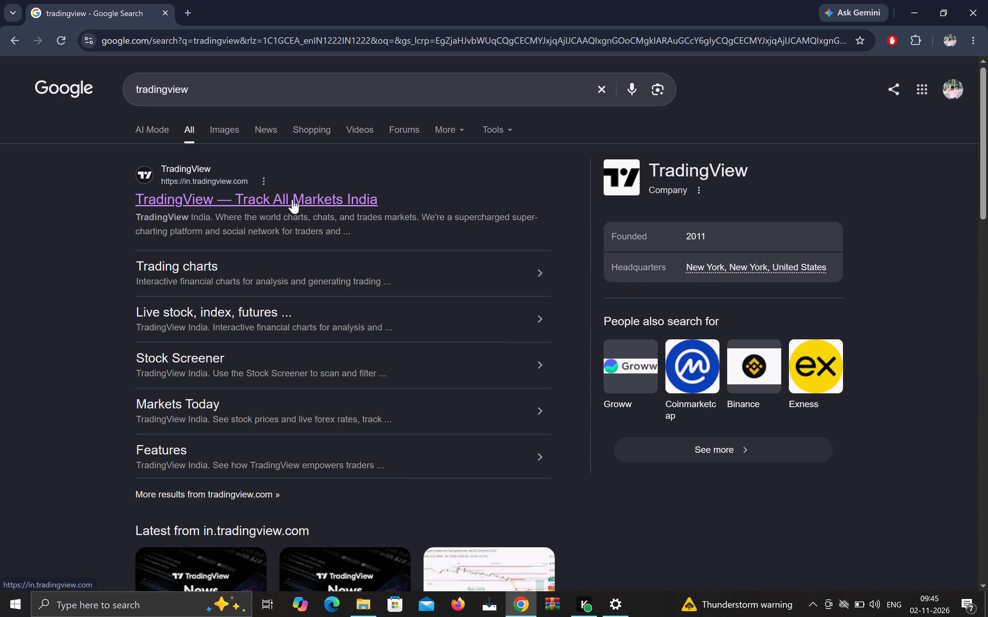
pyautogui.click(292, 209)
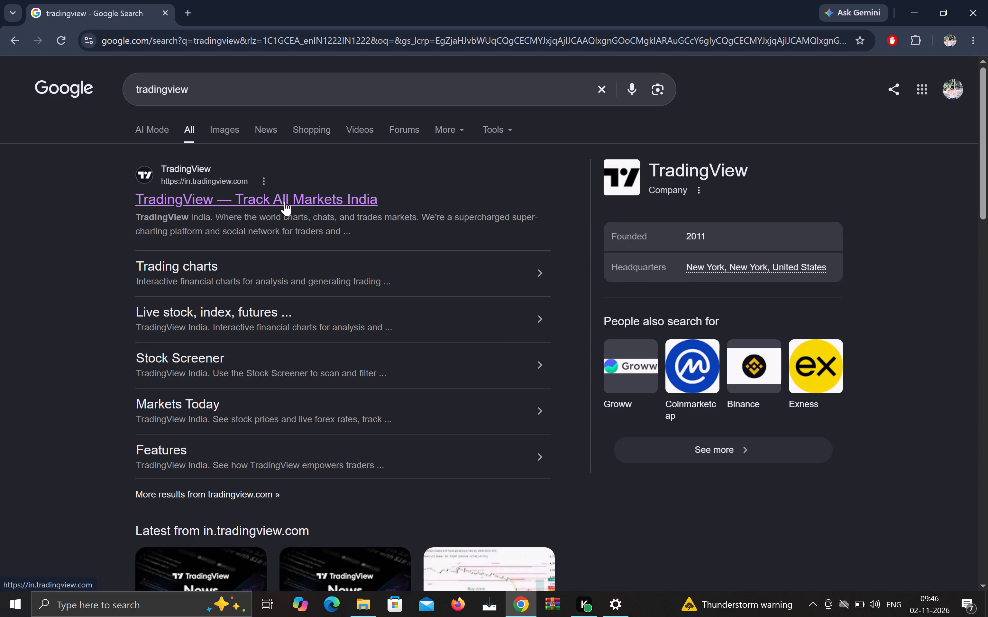
pyautogui.click(285, 202)
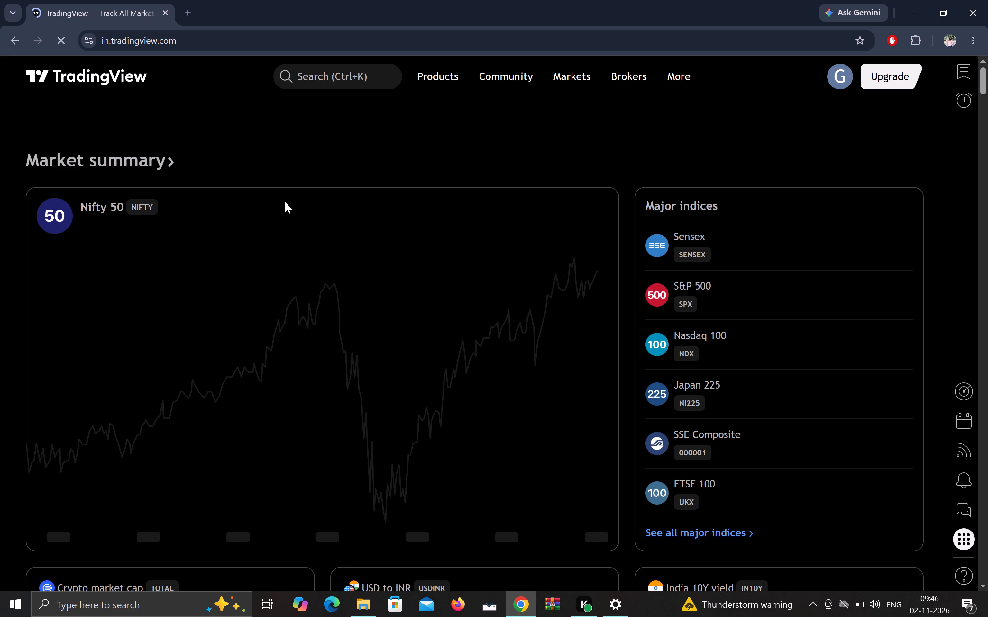
# Find the OANDA XAUUSD symbol through TradingView's symbol search and open its chart.
pyautogui.click(340, 76)
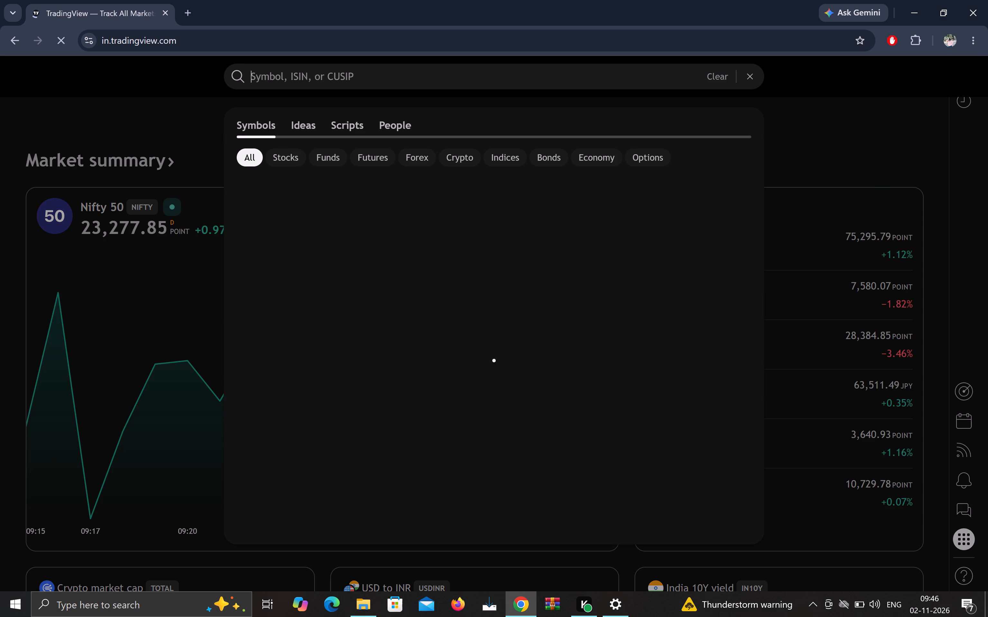
pyautogui.click(640, 192)
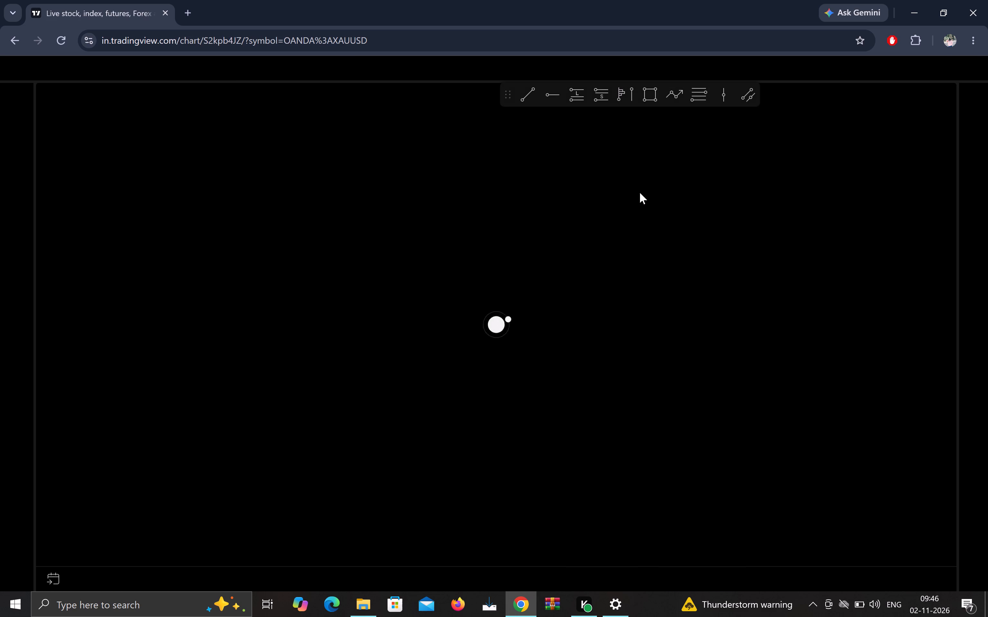
# Measure the move from the 09:27 swing low near 3,901.0 up to about 3,912.4, just below the volume profile's upper line, and clear the measurement.
pyautogui.moveTo(762, 238); pyautogui.dragTo(758, 238)
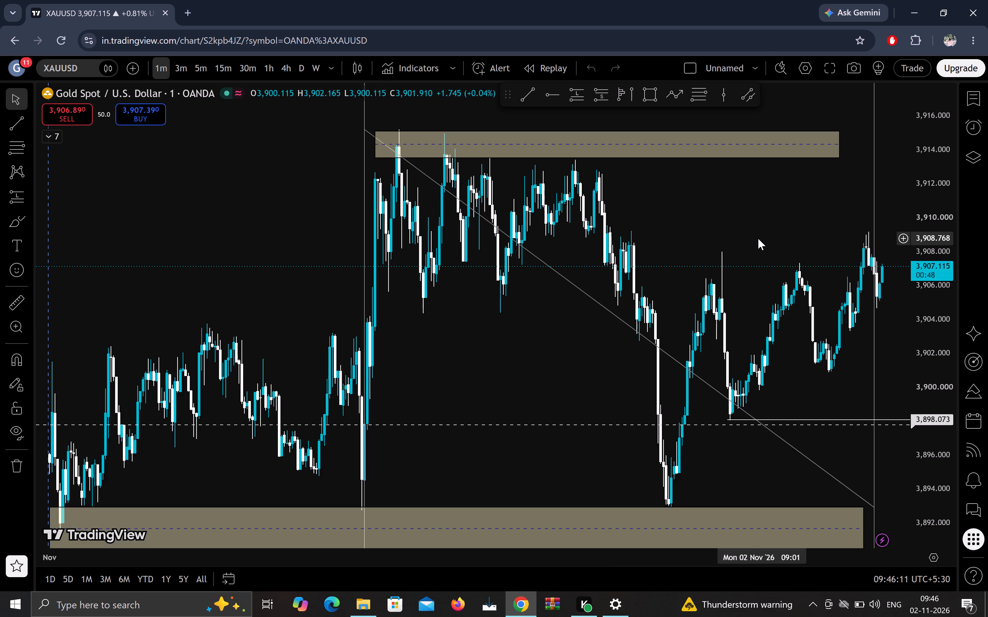
pyautogui.moveTo(758, 238); pyautogui.dragTo(521, 287)
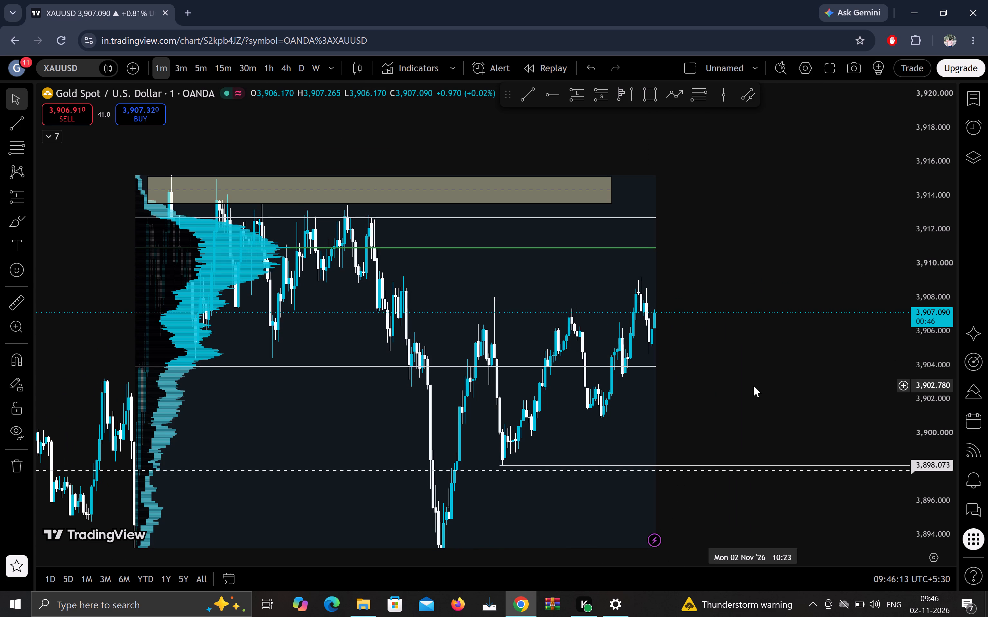
pyautogui.moveTo(748, 395); pyautogui.dragTo(738, 370)
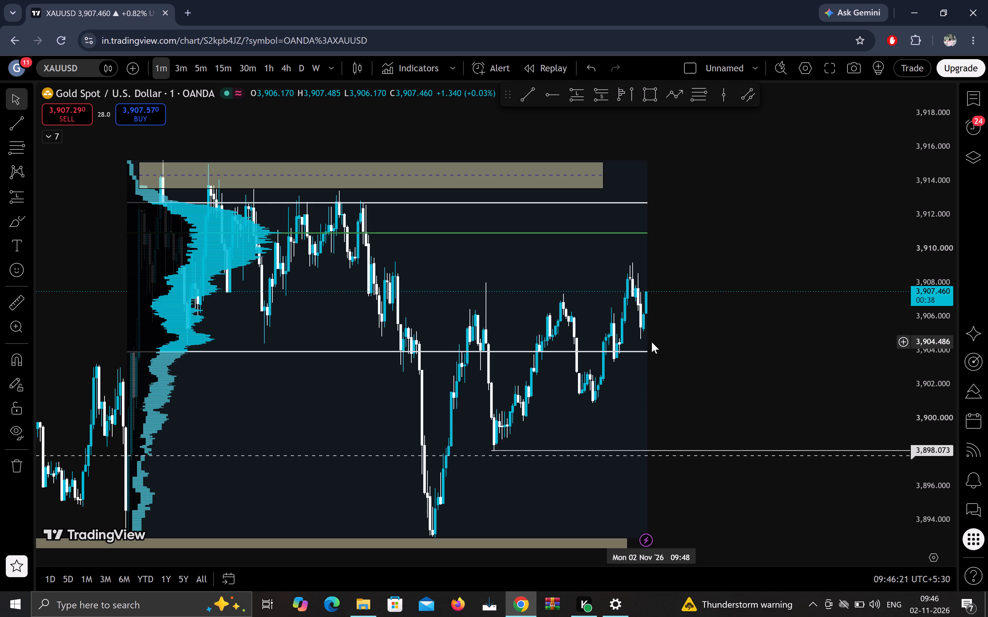
pyautogui.scroll(3, 652, 342)
pyautogui.hscroll(1, 652, 342)
pyautogui.scroll(1, 652, 342)
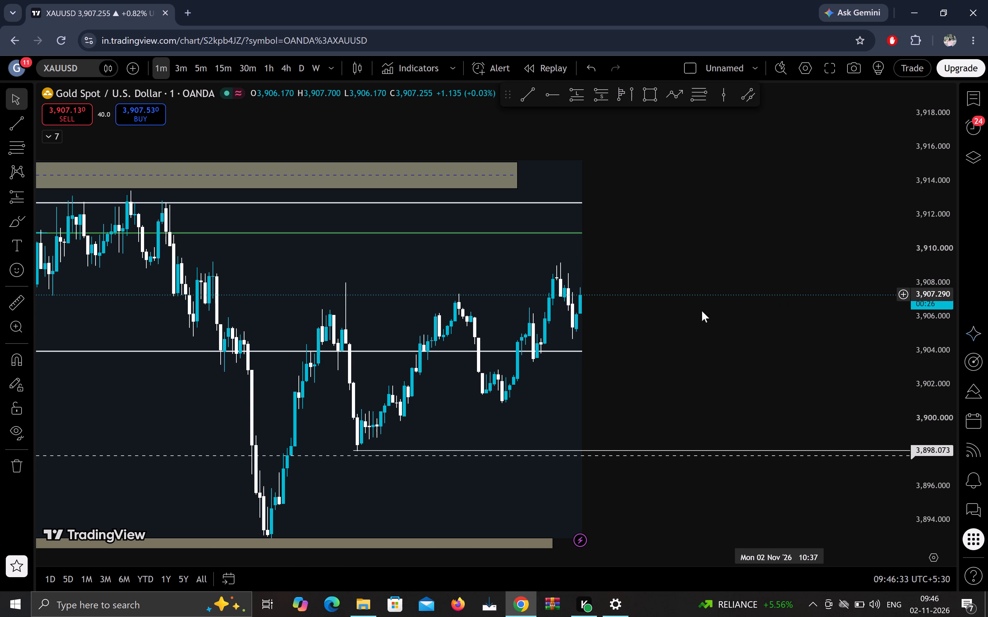
pyautogui.click(7, 298)
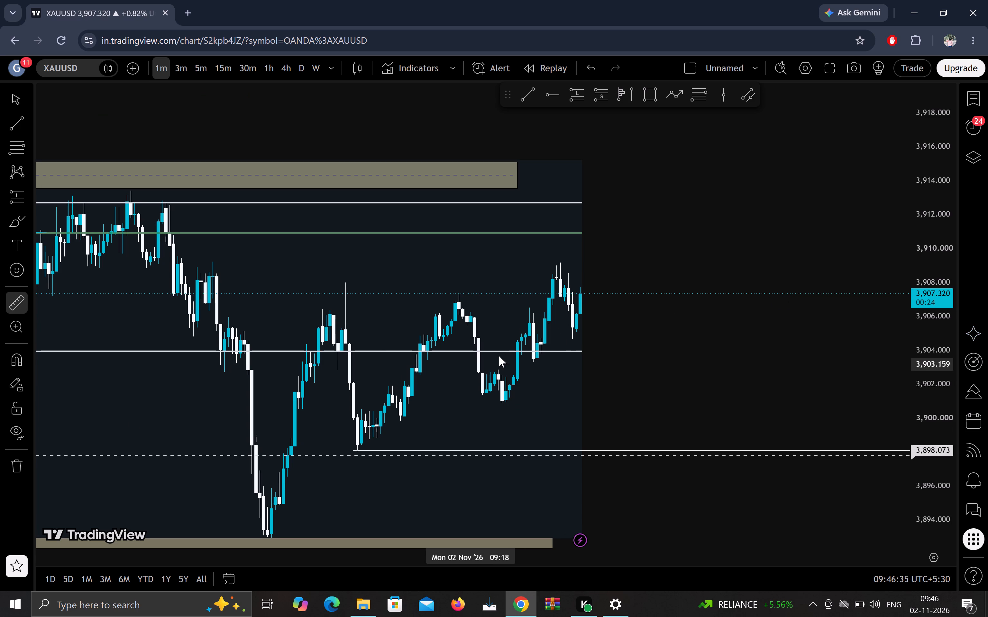
pyautogui.click(506, 401)
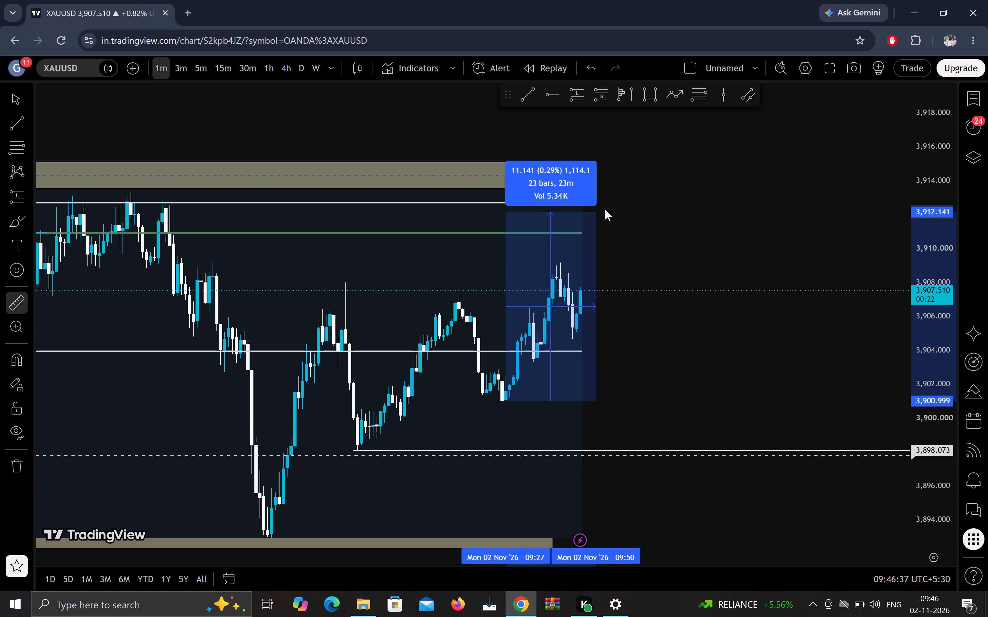
pyautogui.click(609, 208)
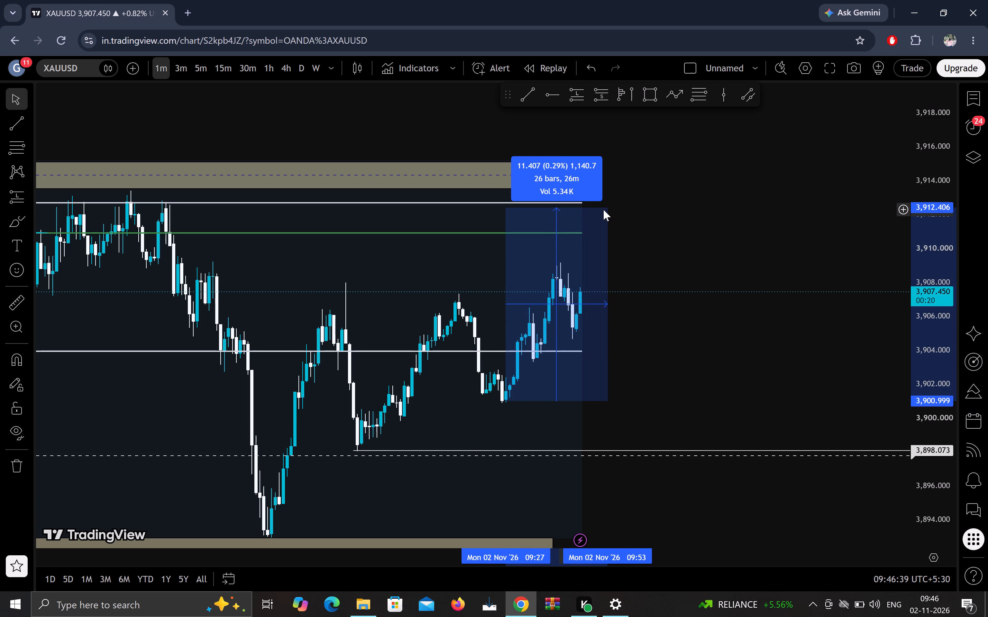
pyautogui.moveTo(604, 210); pyautogui.dragTo(604, 203)
pyautogui.click(705, 239)
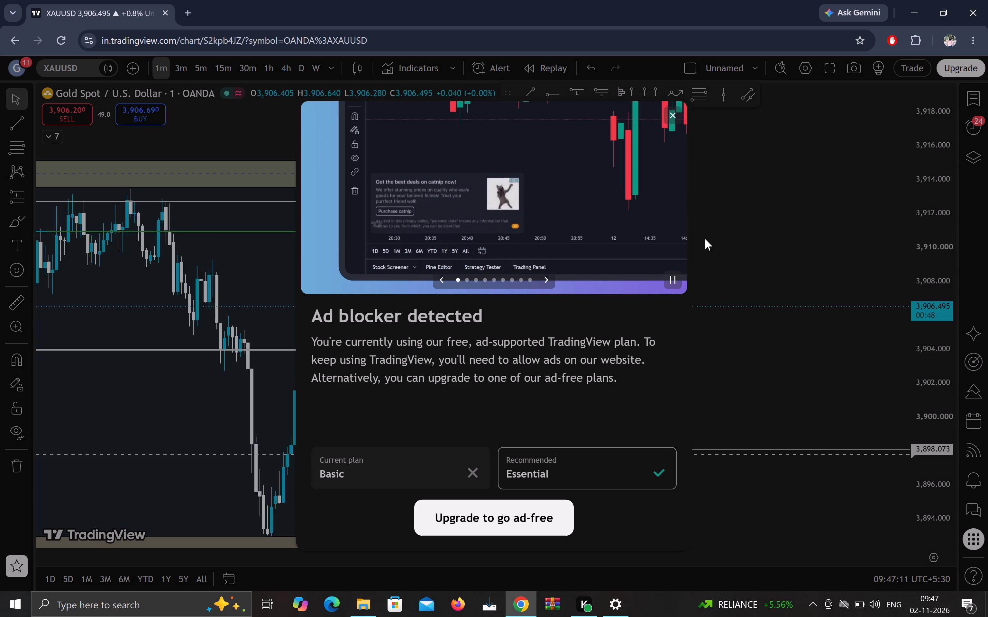
# Dismiss the ad blocker notice covering the XAUUSD chart.
pyautogui.click(673, 117)
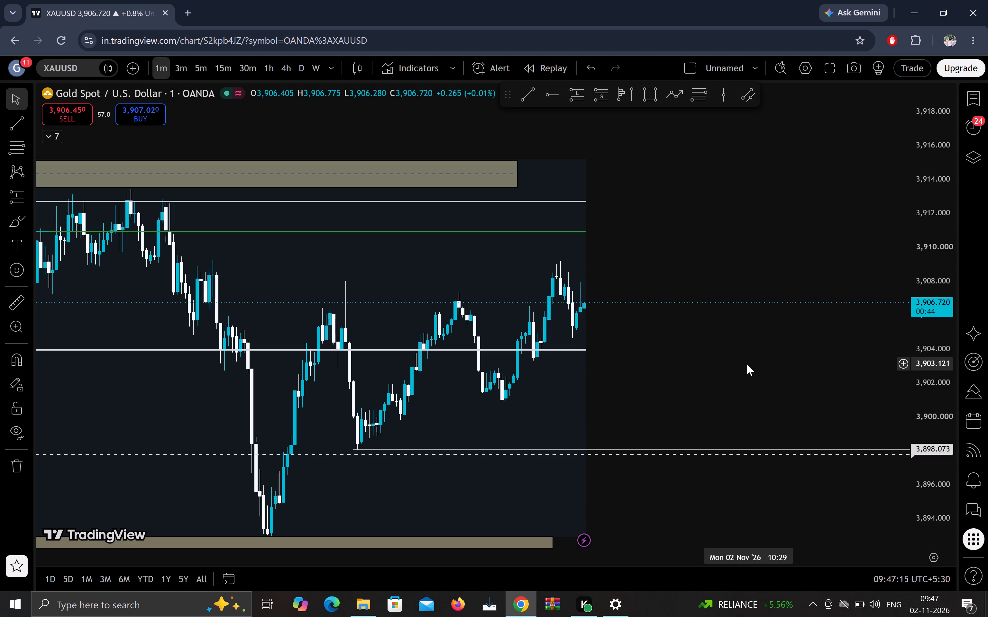